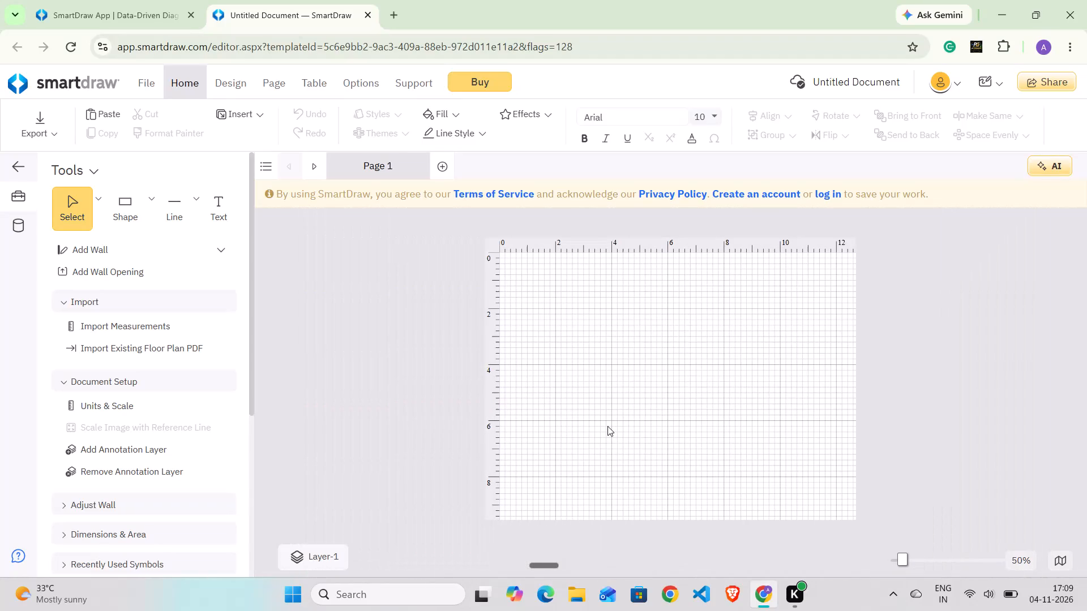
Draw a vertical left wall about 10 units long, starting near 2 across and 2 down on the rulers.
scroll(607, 426, "left", 4)
left_click(205, 249)
left_click(219, 249)
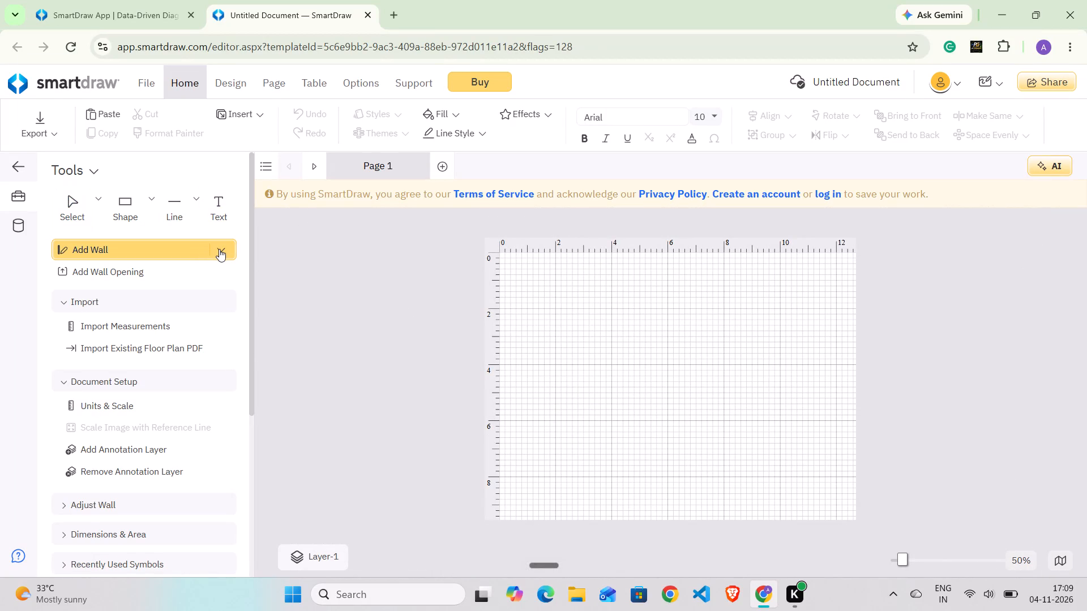
left_click(310, 301)
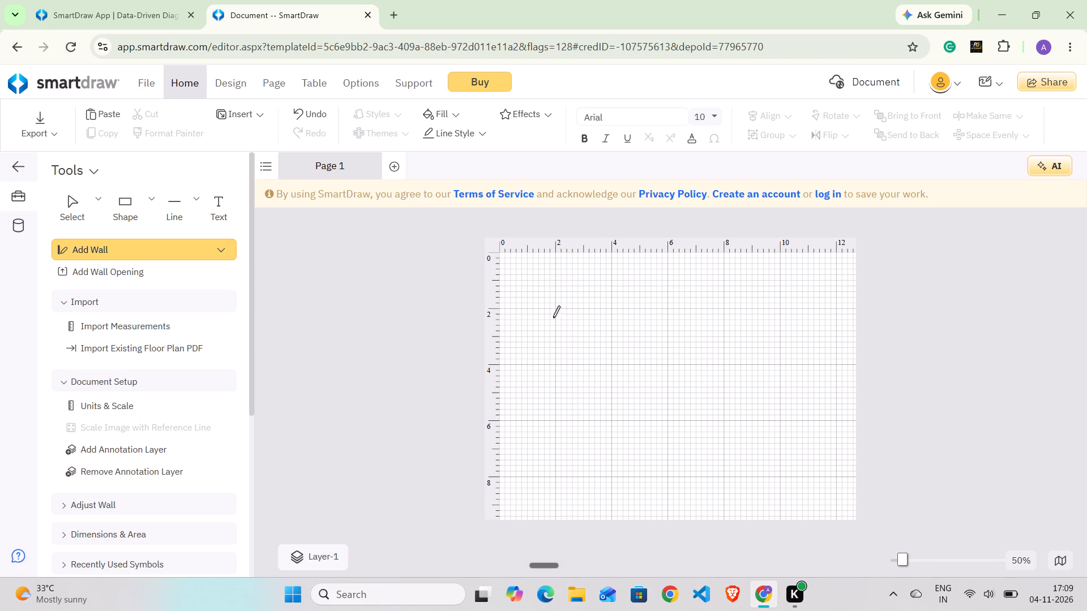
left_click_drag(556, 305, 533, 509)
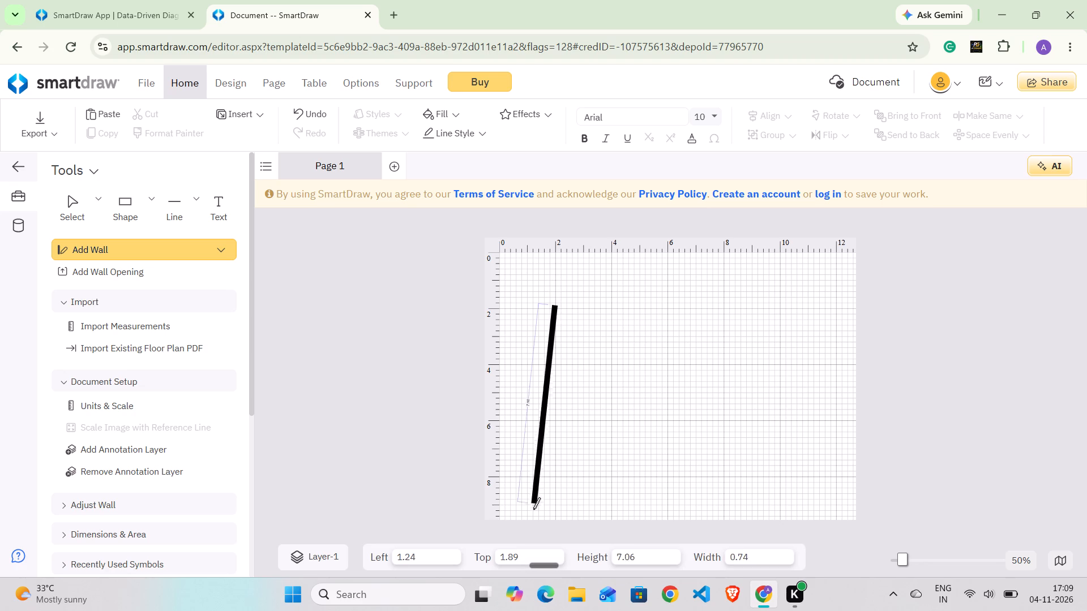
left_click_drag(533, 509, 546, 540)
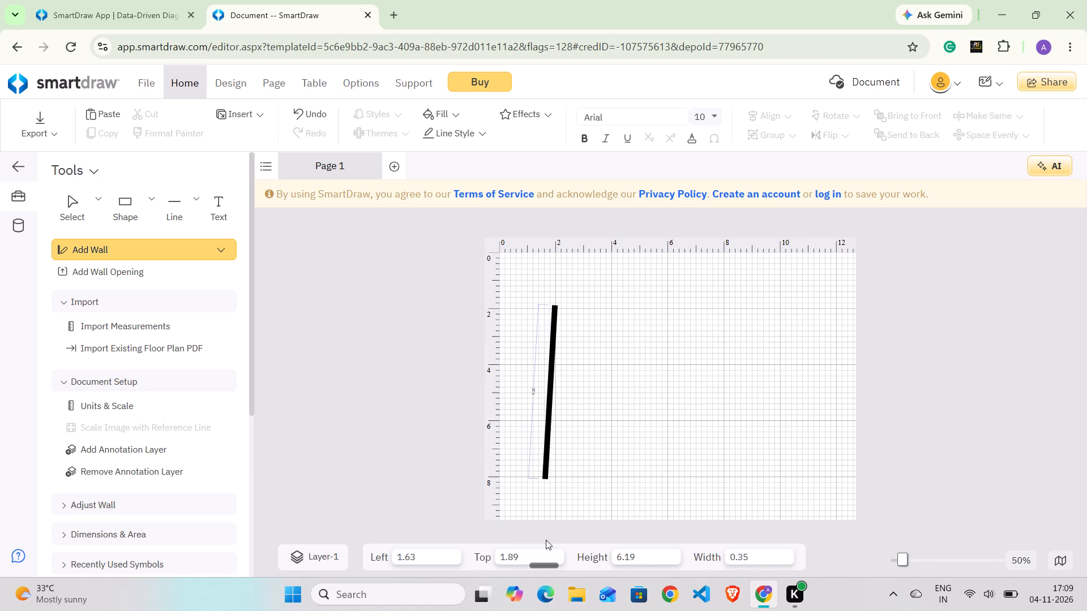
left_click_drag(546, 540, 543, 472)
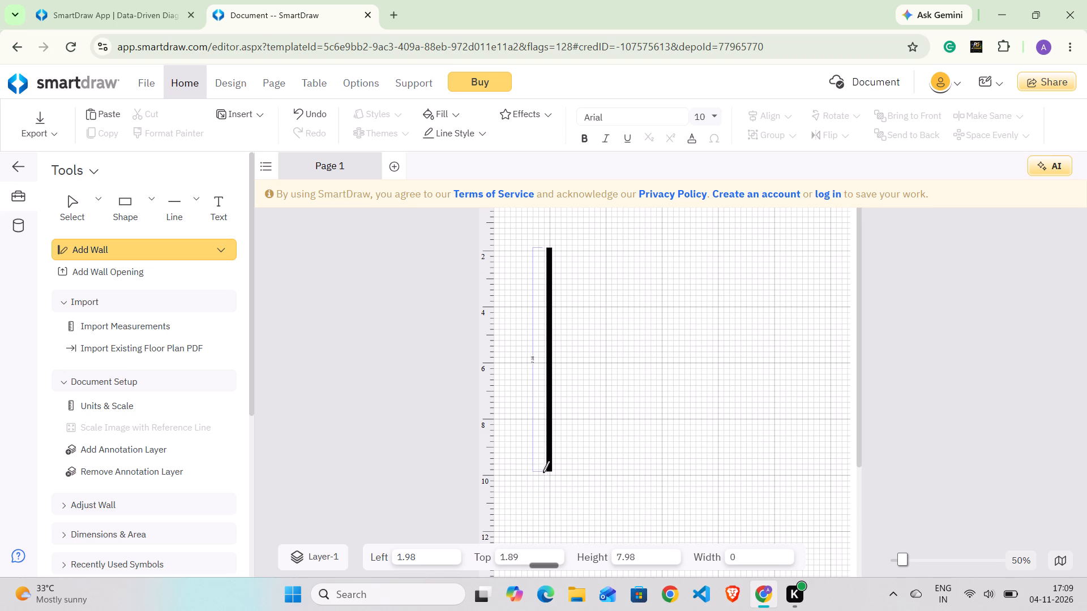
left_click_drag(543, 472, 539, 531)
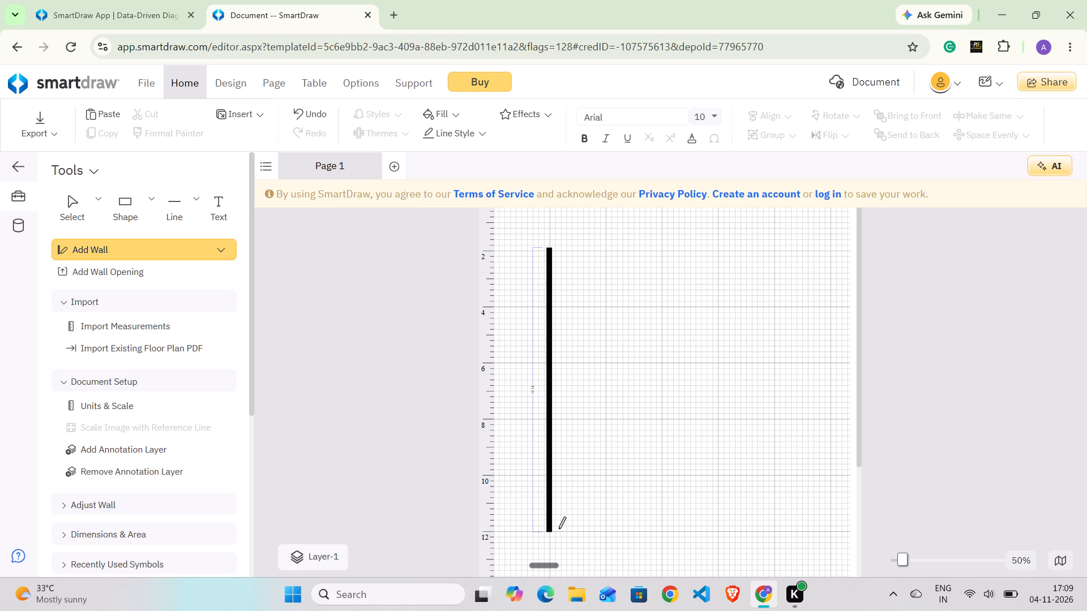
Draw a diagonal wall from the left wall's lower end down to about 4 across and 14 down.
left_click_drag(550, 531, 620, 482)
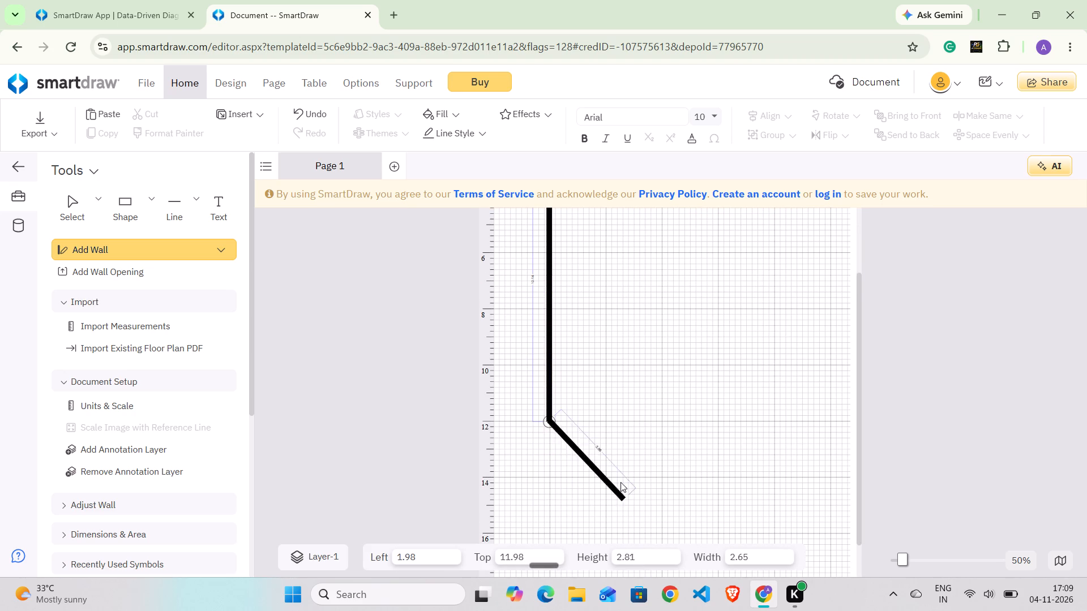
left_click_drag(620, 482, 598, 479)
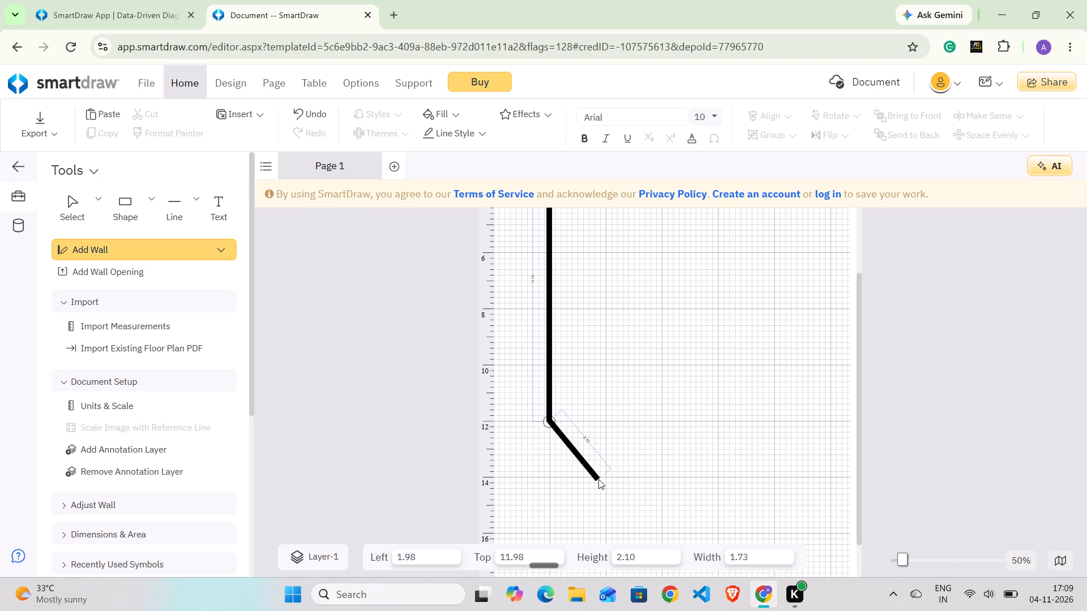
left_click_drag(598, 479, 608, 478)
Draw a horizontal bottom wall about 9.9 units long from the diagonal wall's lower end.
scroll(640, 512, "down", 1)
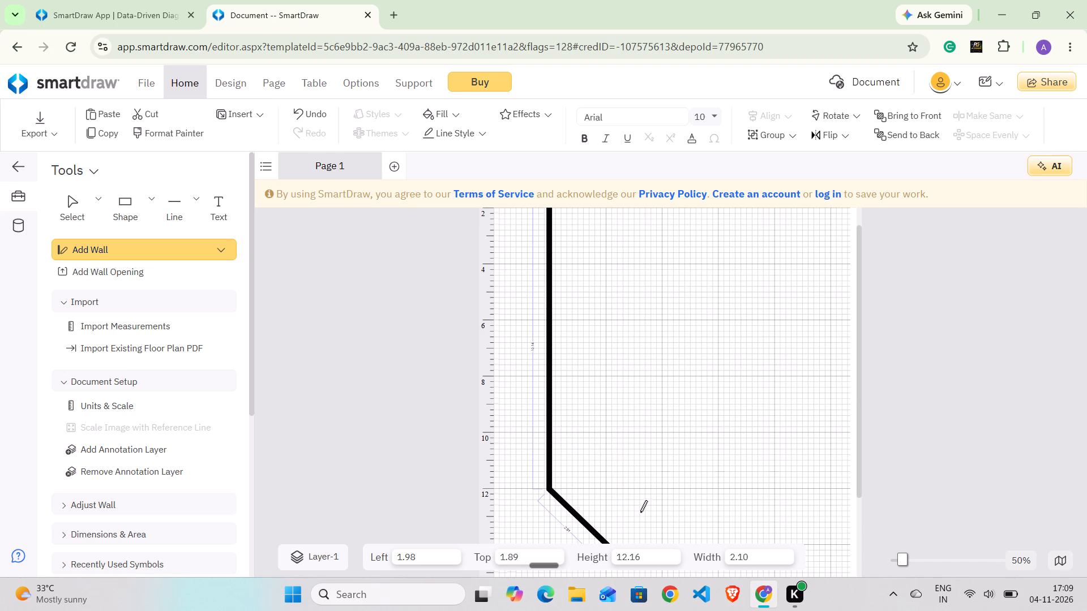
scroll(640, 512, "down", 1)
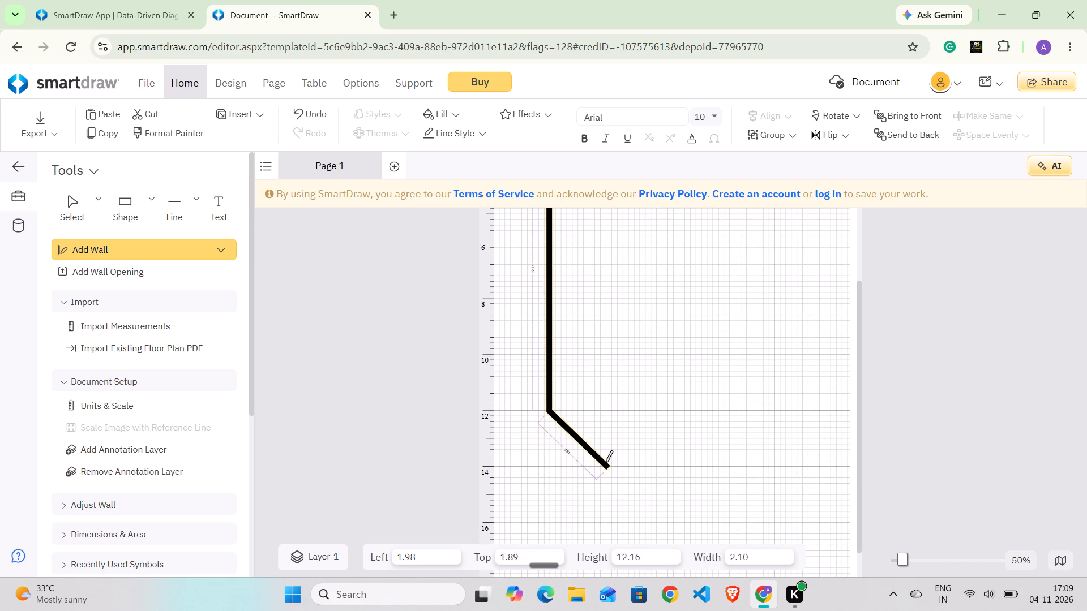
left_click_drag(608, 466, 765, 468)
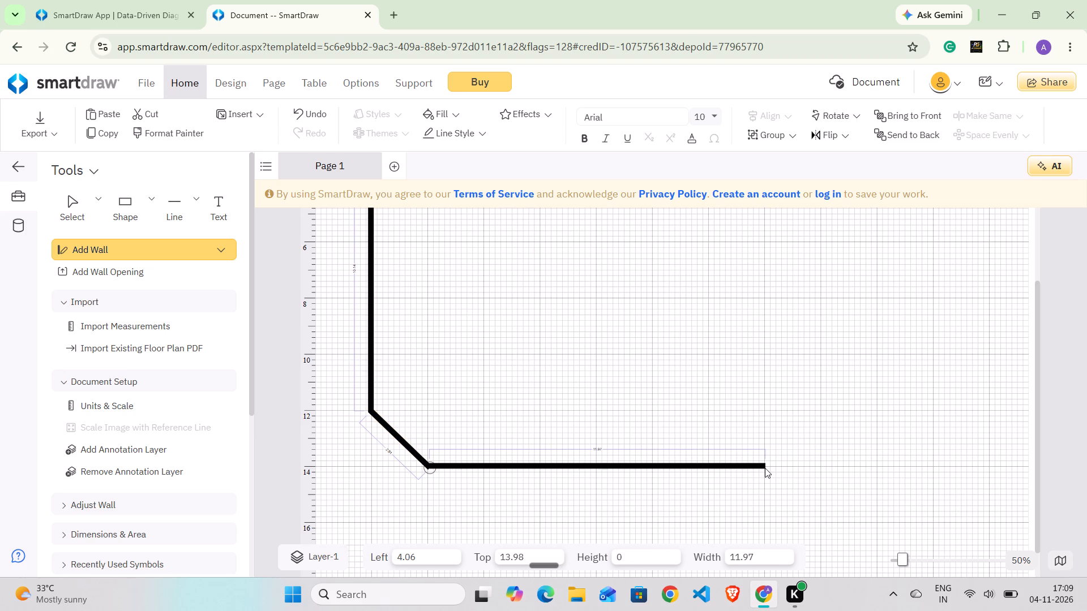
left_click_drag(765, 468, 829, 464)
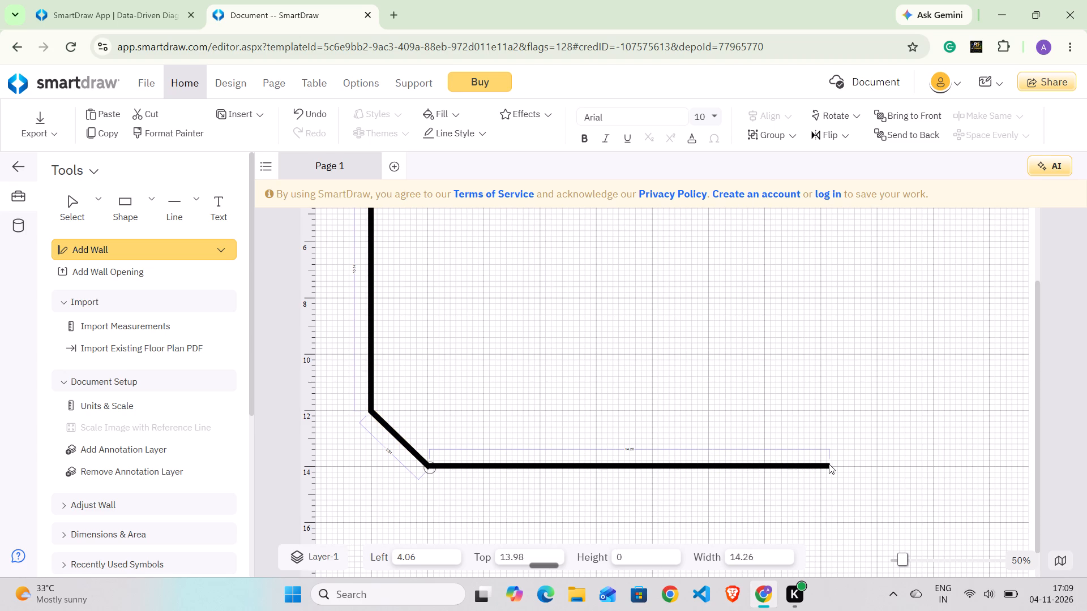
left_click_drag(829, 464, 751, 460)
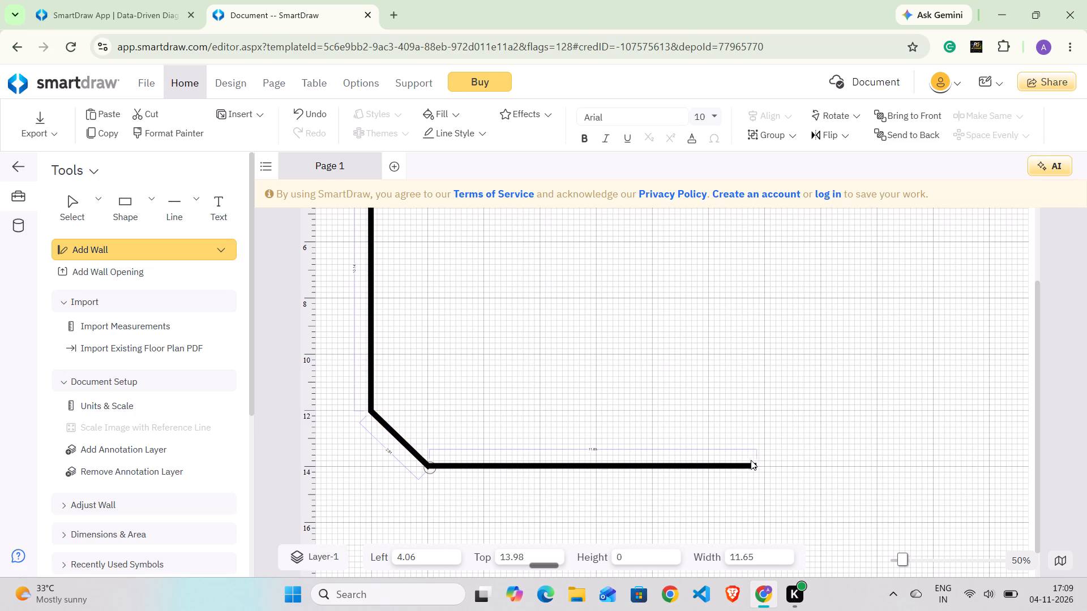
left_click_drag(751, 460, 708, 461)
Draw a top wall about 10.3 units long from the left wall's upper end, with a wall about 2.2 units down from its far end.
scroll(687, 515, "down", 1)
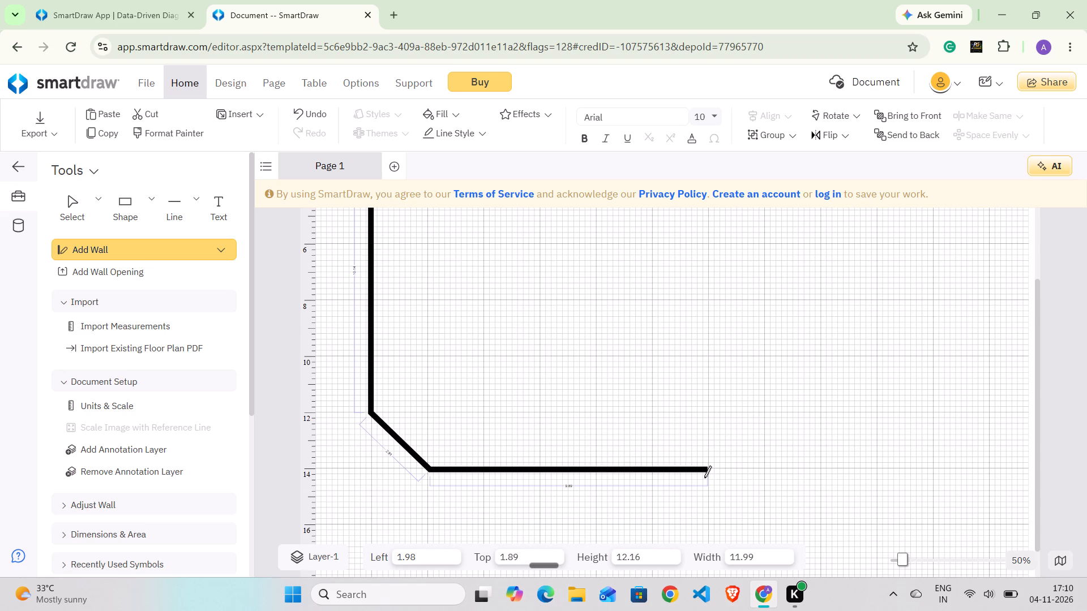
scroll(714, 465, "up", 2)
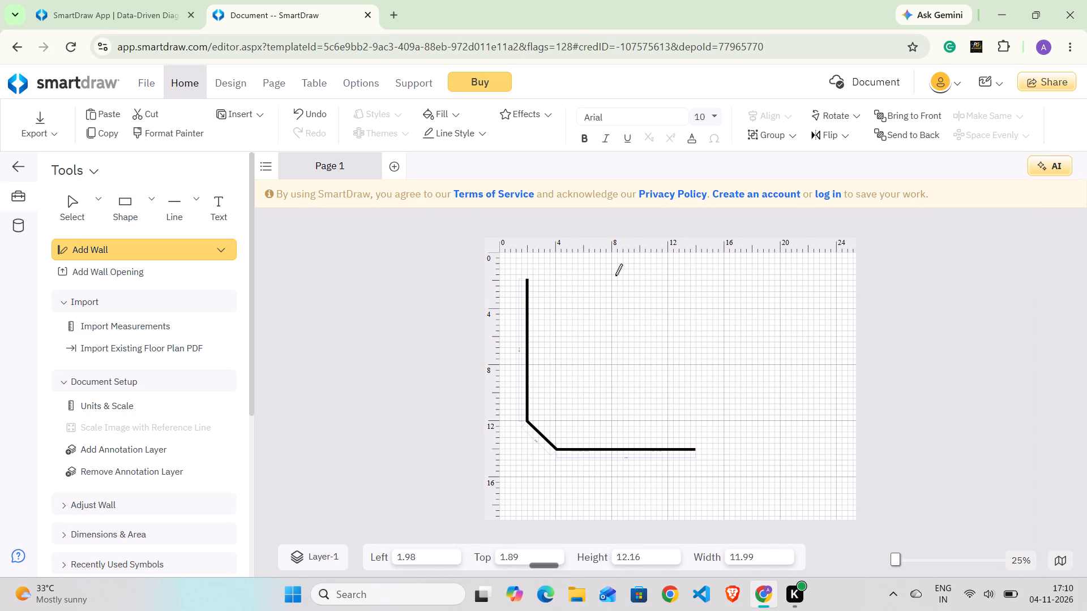
left_click_drag(526, 279, 621, 278)
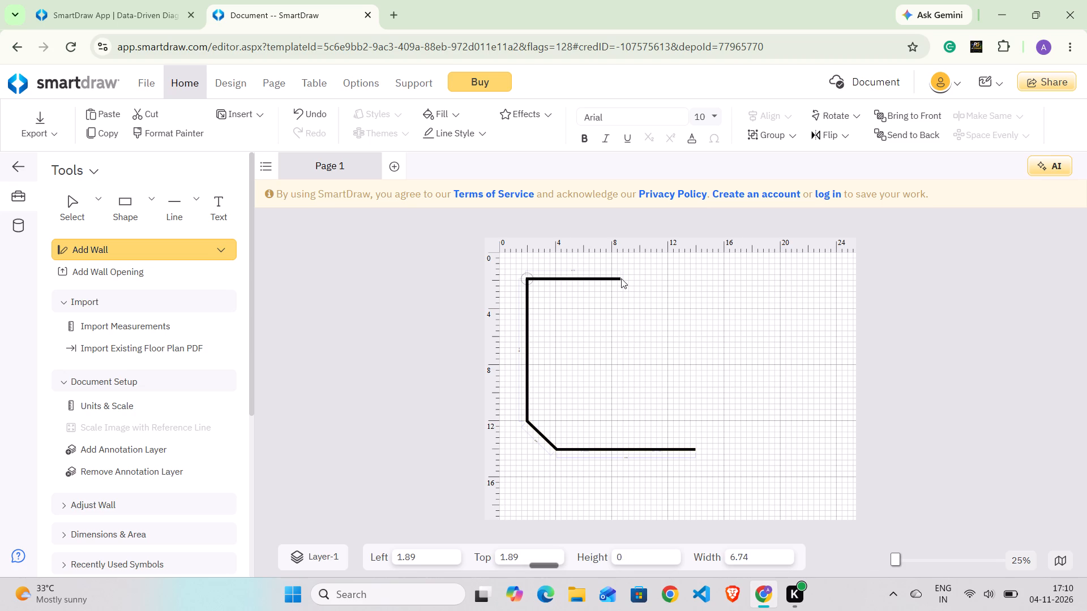
left_click_drag(621, 278, 671, 275)
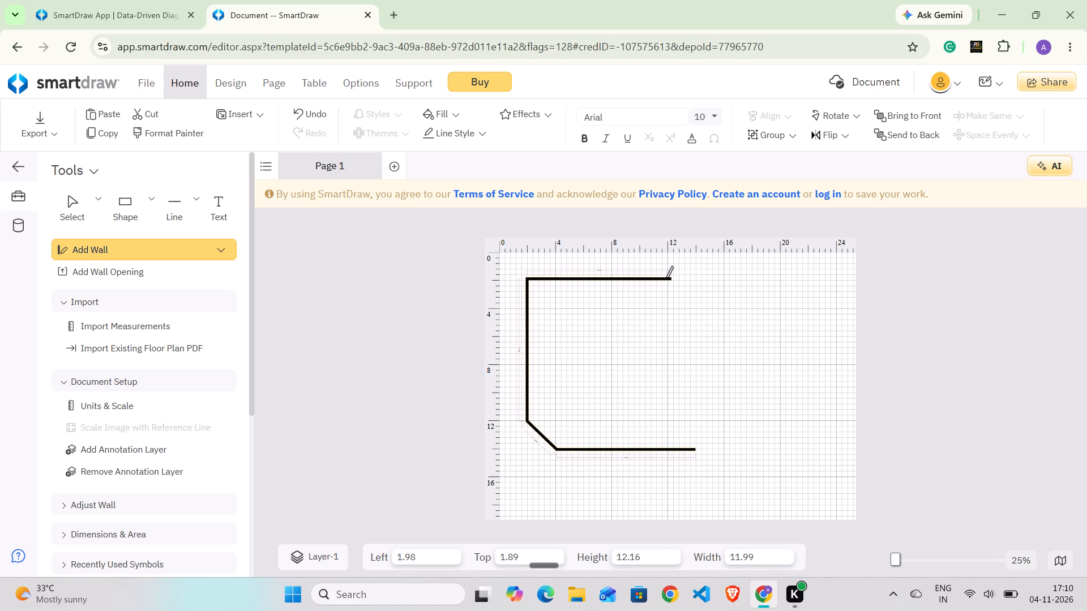
left_click_drag(669, 279, 667, 308)
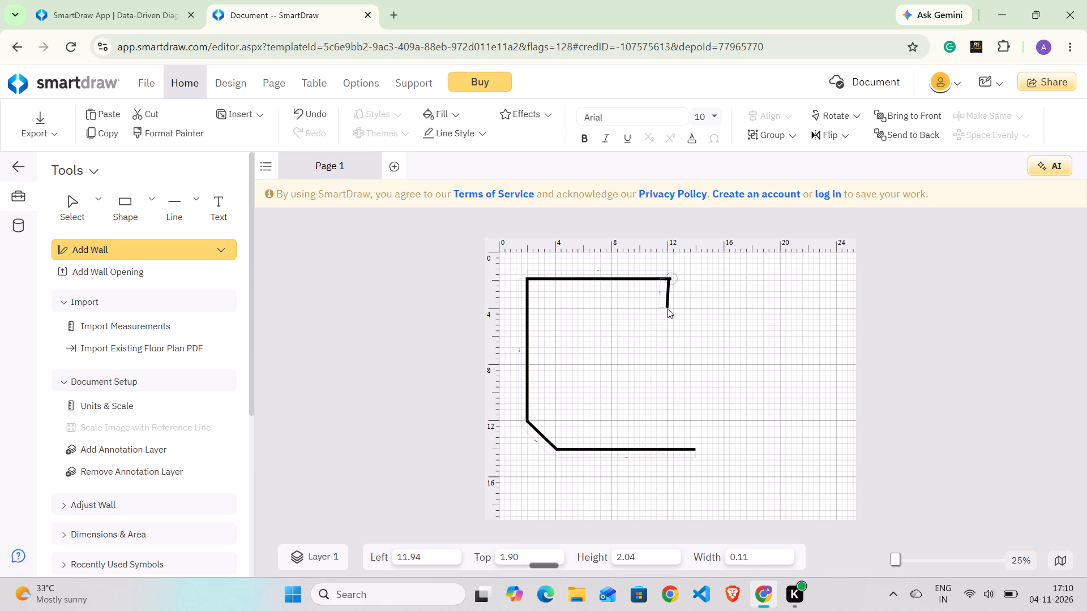
left_click_drag(667, 308, 668, 310)
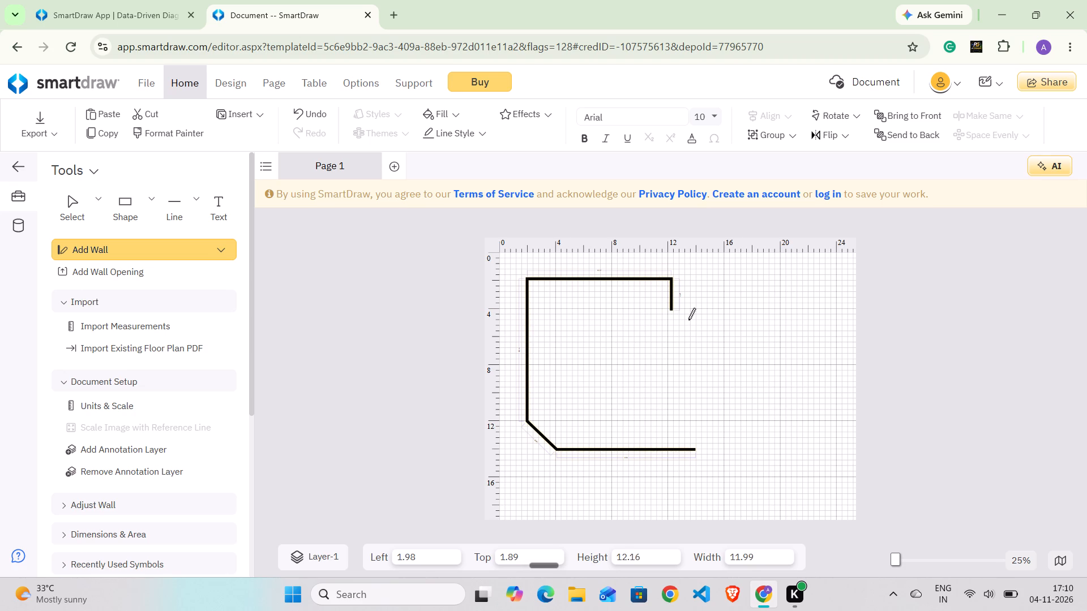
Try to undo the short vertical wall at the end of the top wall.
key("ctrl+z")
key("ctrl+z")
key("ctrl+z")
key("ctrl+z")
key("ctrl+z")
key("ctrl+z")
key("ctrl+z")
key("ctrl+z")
Draw a horizontal wall about 3.9 units long outward from the short vertical wall's lower end.
left_click_drag(671, 308, 744, 310)
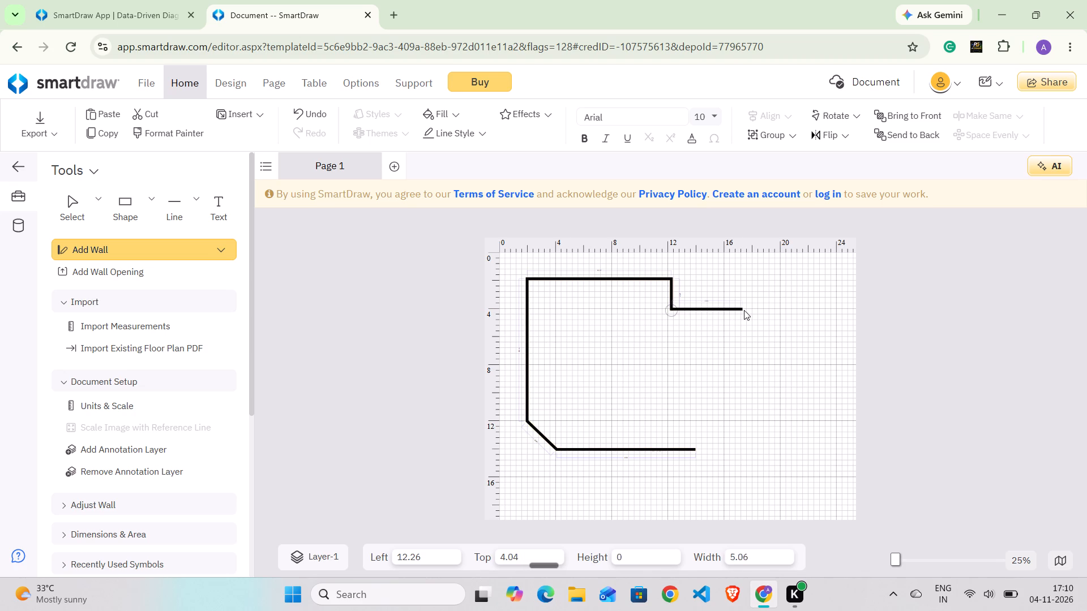
left_click_drag(744, 310, 726, 314)
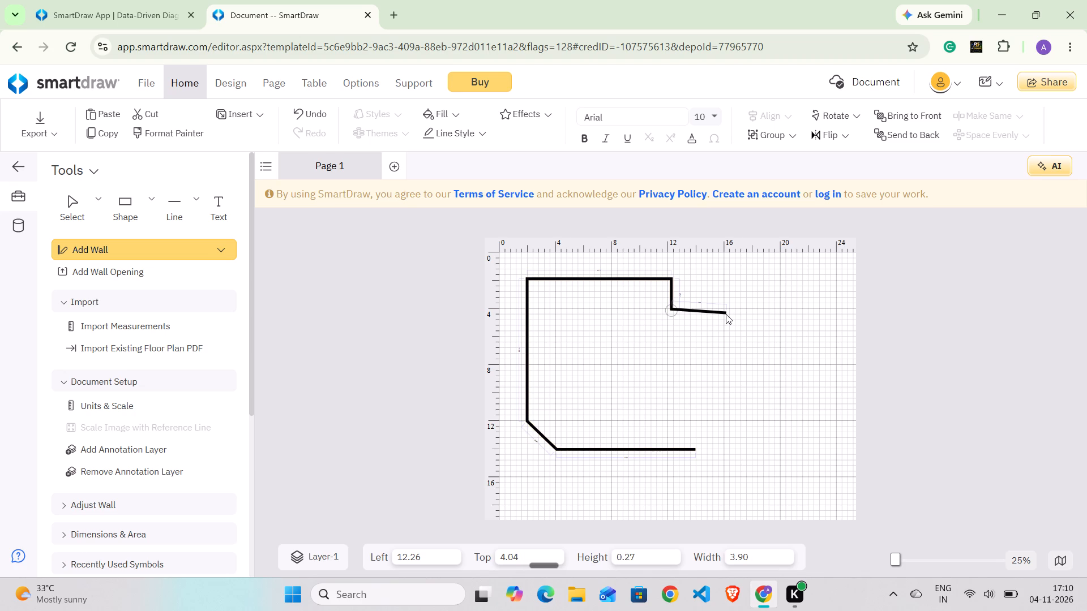
left_click_drag(726, 314, 727, 308)
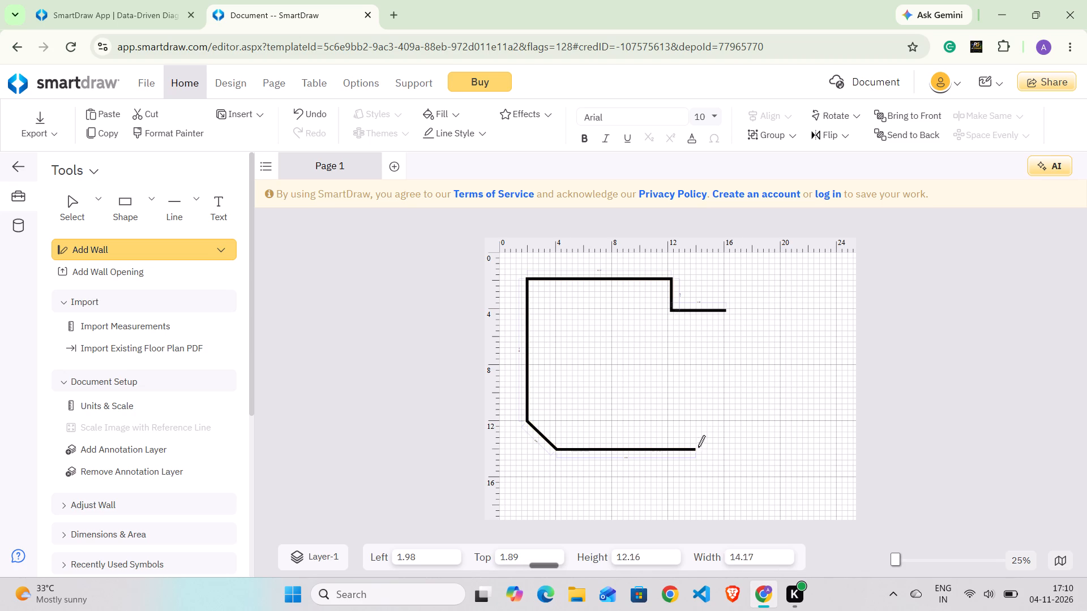
Close the outline with a rising diagonal about 3.35 units long from the bottom wall's open end and a vertical right wall about 8.1 units long.
left_click_drag(694, 452, 729, 422)
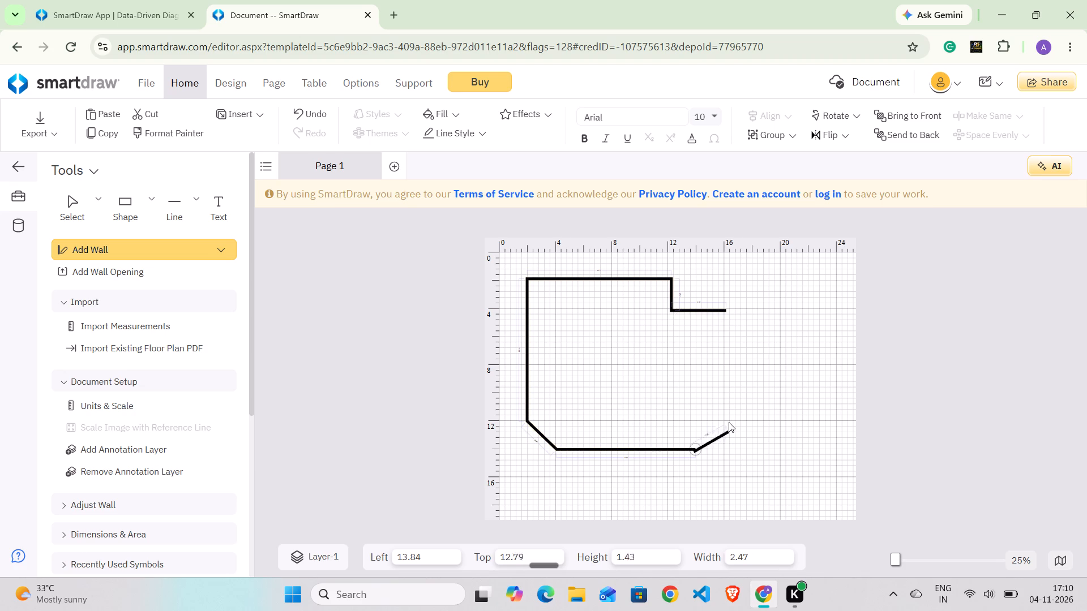
left_click_drag(729, 422, 728, 420)
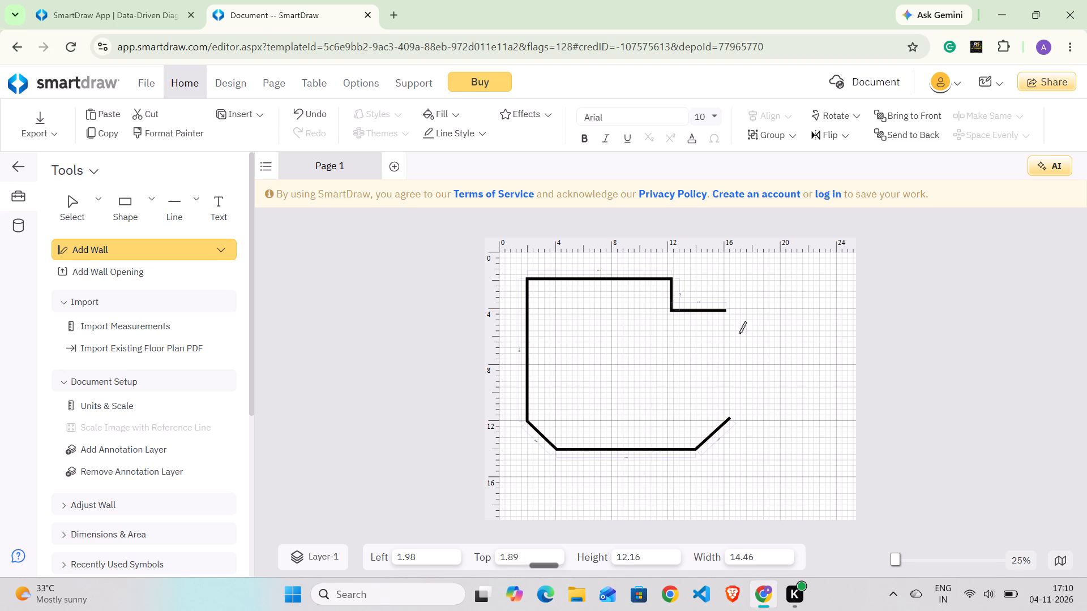
left_click_drag(725, 310, 721, 423)
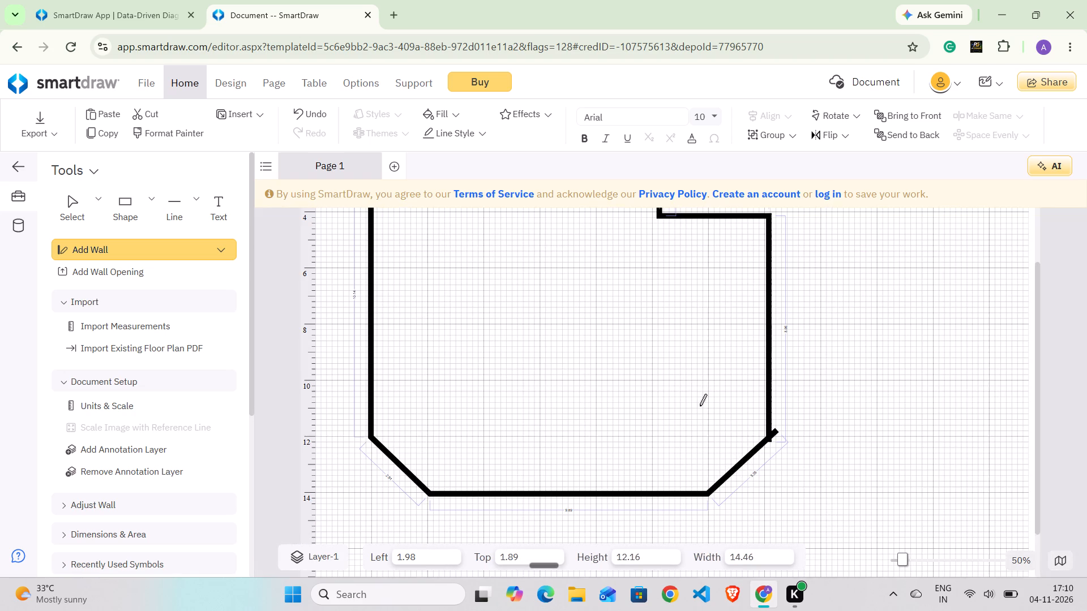
Add a wall opening about 1.2 units wide in the middle of the short vertical wall between the two upper horizontal walls.
scroll(700, 406, "down", 1)
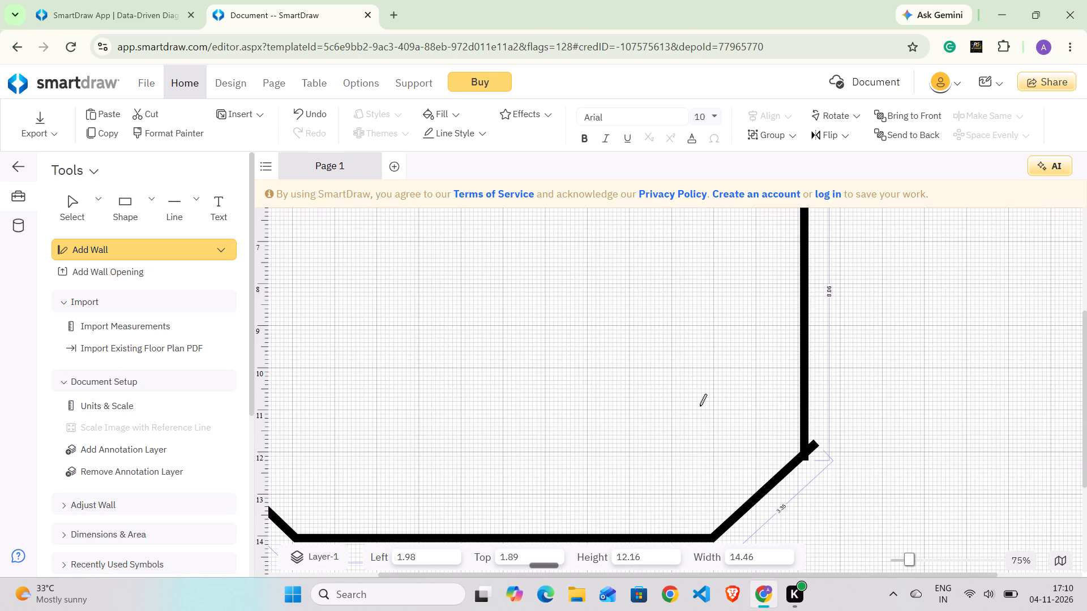
scroll(700, 406, "up", 1)
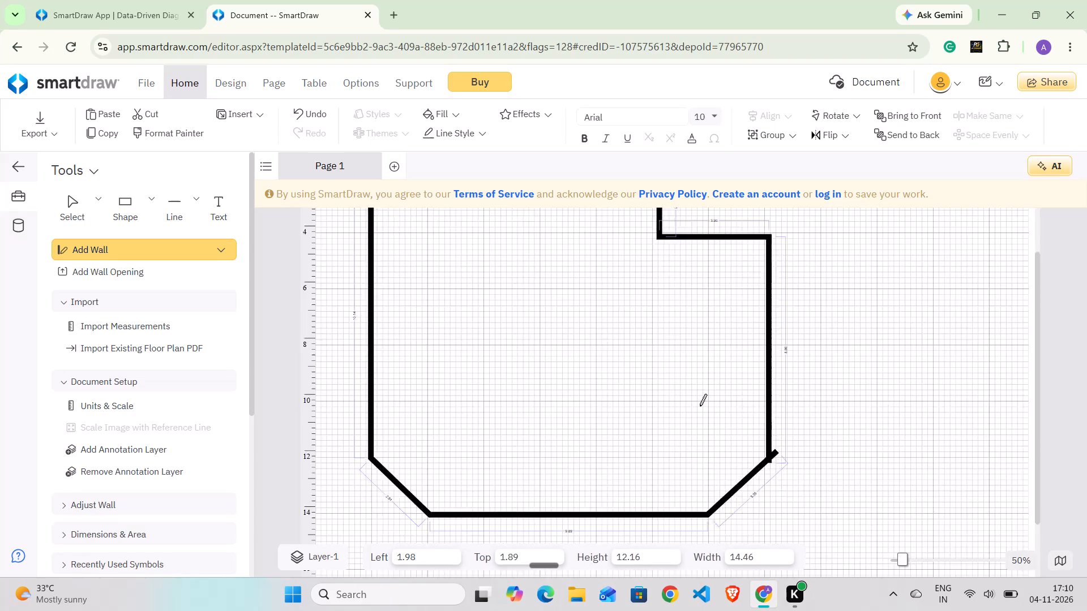
scroll(700, 406, "up", 2)
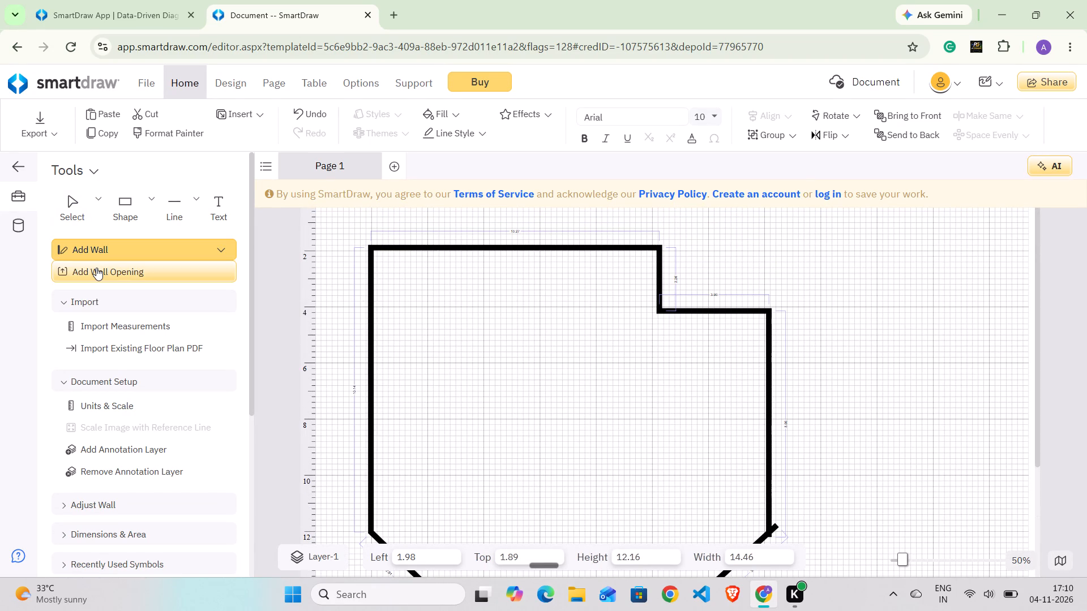
left_click(96, 268)
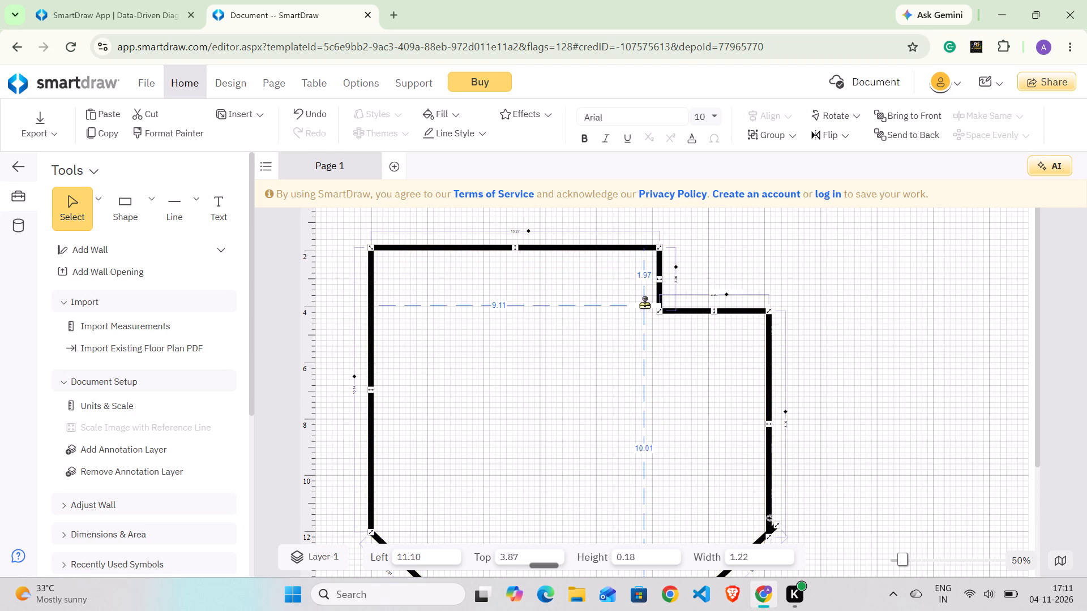
left_click(659, 281)
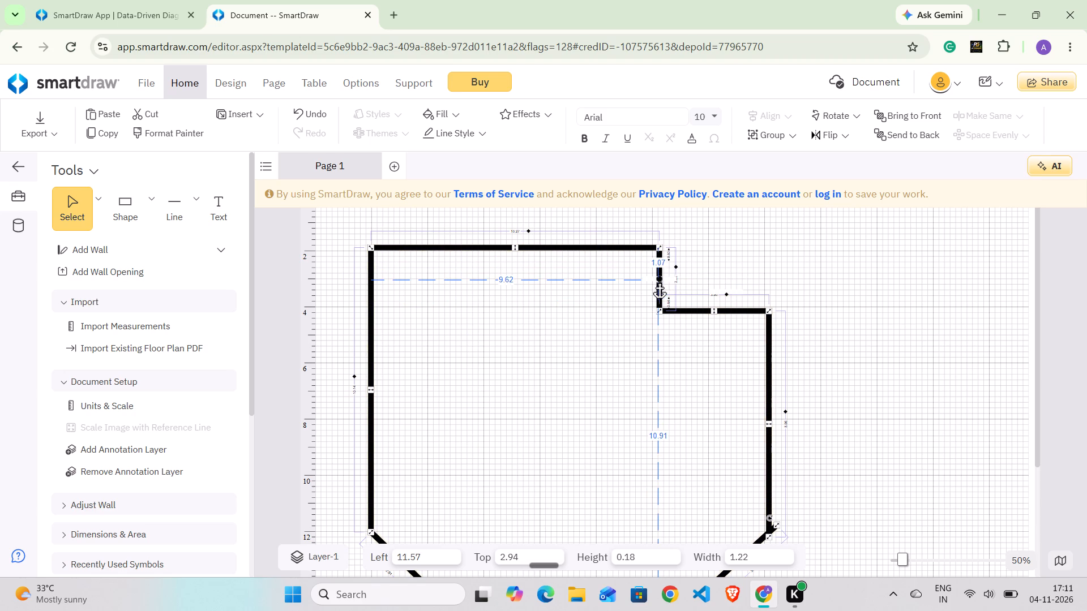
scroll(597, 359, "right", 1)
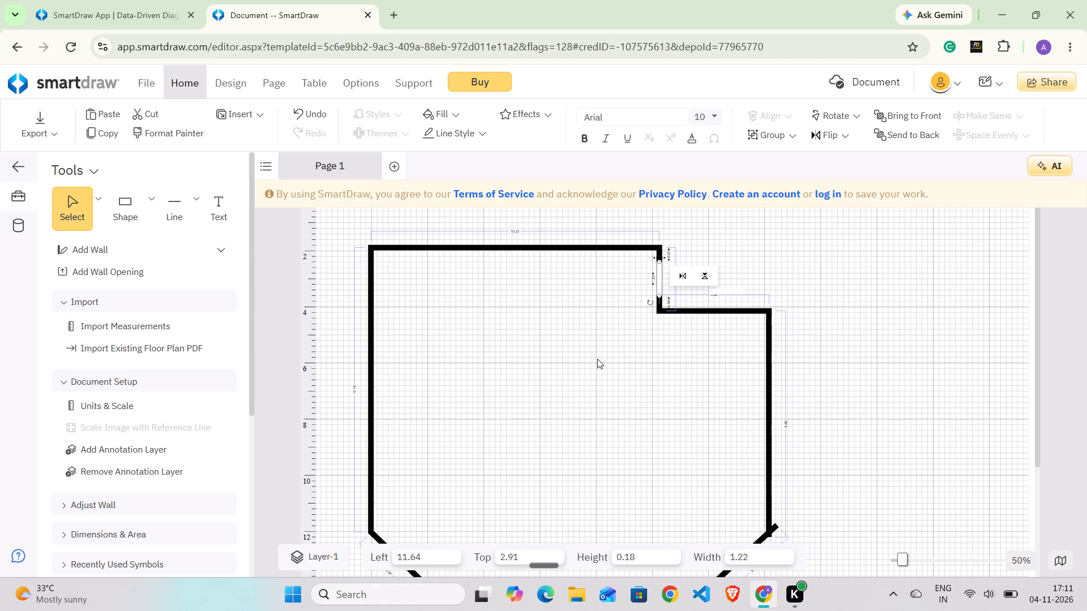
Expand the Building Outlines and Cubicles & Offices symbol libraries.
scroll(597, 359, "right", 1)
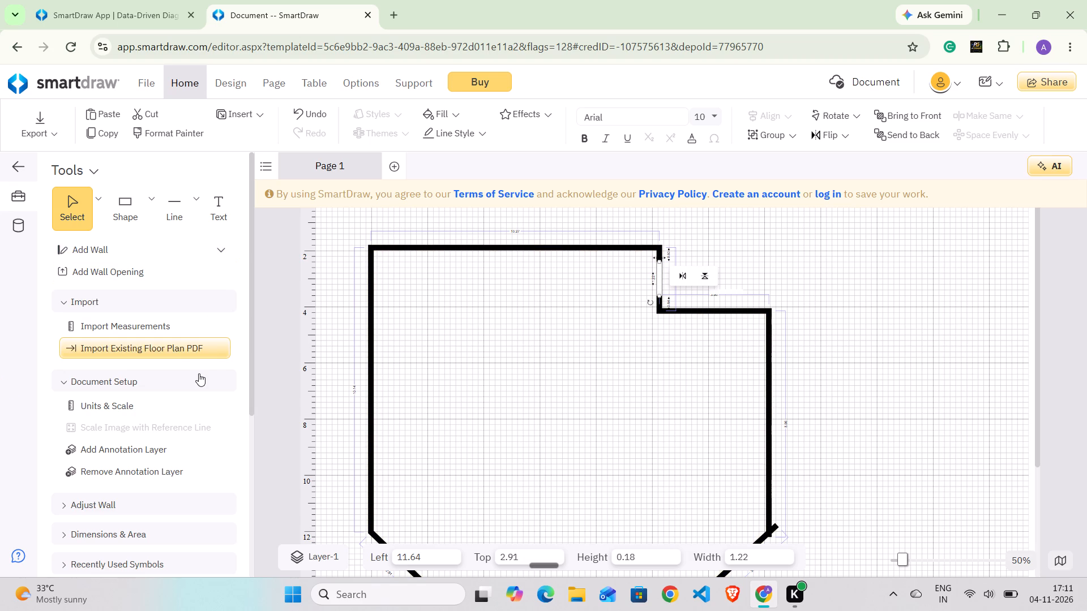
scroll(199, 373, "down", 4)
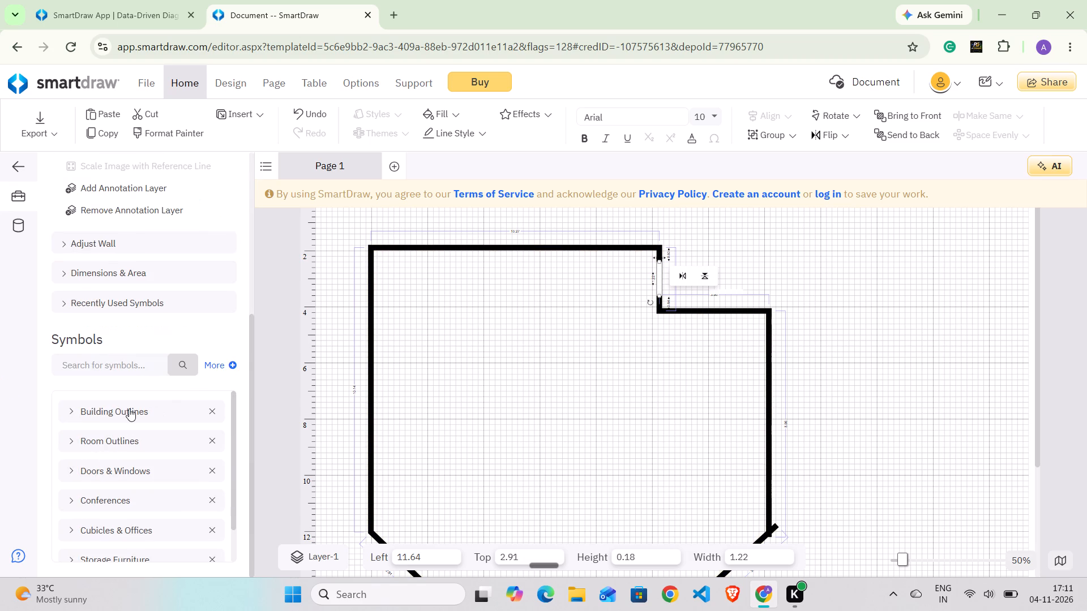
left_click(129, 408)
scroll(129, 408, "down", 1)
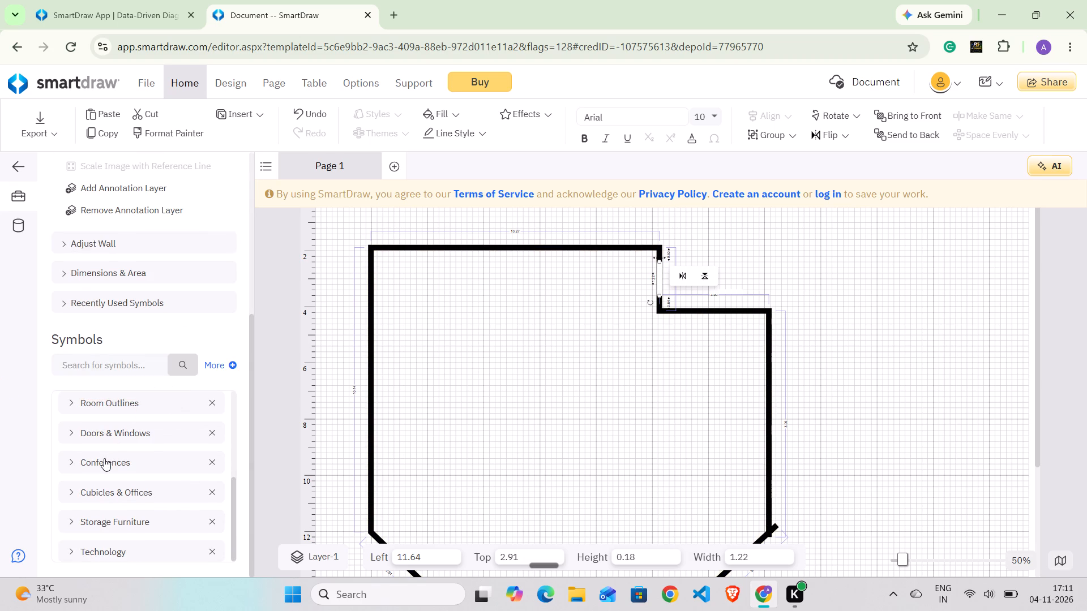
scroll(104, 458, "down", 1)
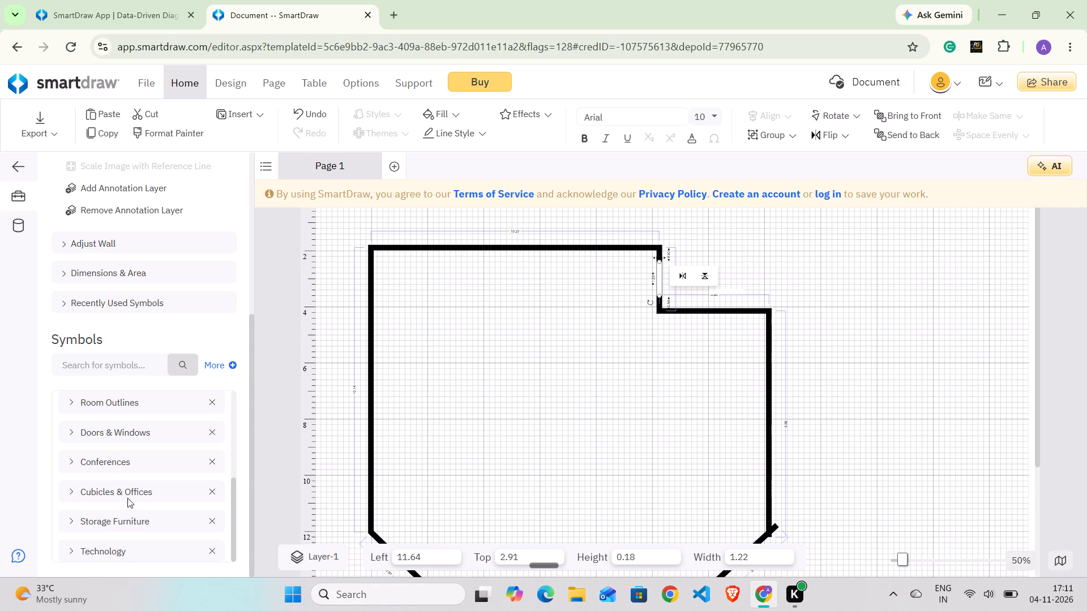
scroll(125, 488, "up", 1)
scroll(179, 506, "down", 1)
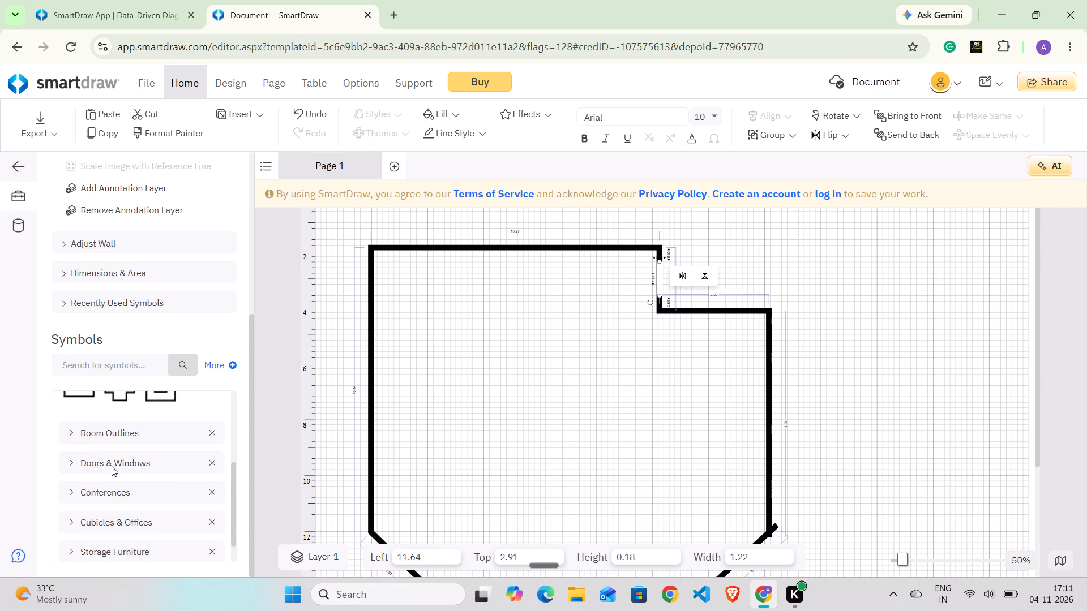
scroll(106, 468, "down", 1)
left_click(117, 487)
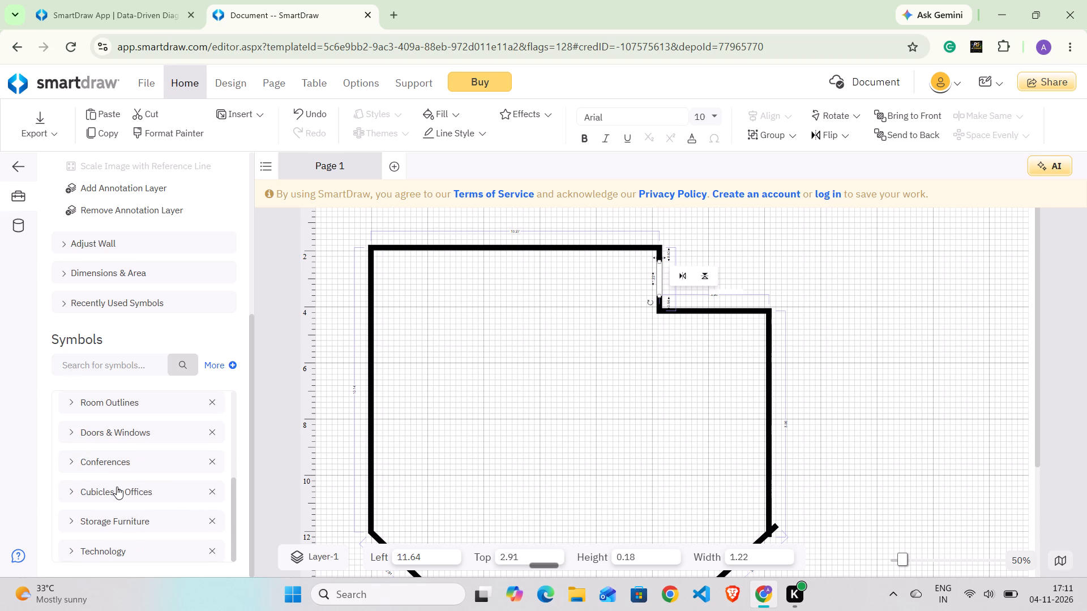
Place a 10' x 10' Furnished Office symbol inside the outline's upper-left corner, at about 2.05 left and 2.12 top.
scroll(131, 517, "down", 3)
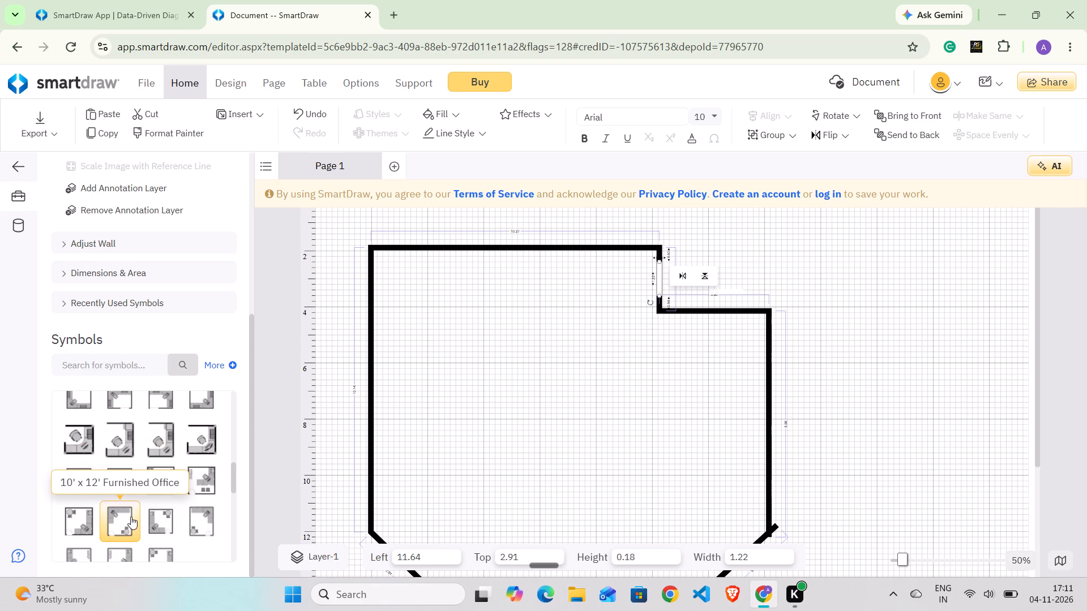
scroll(174, 509, "down", 2)
scroll(174, 509, "up", 1)
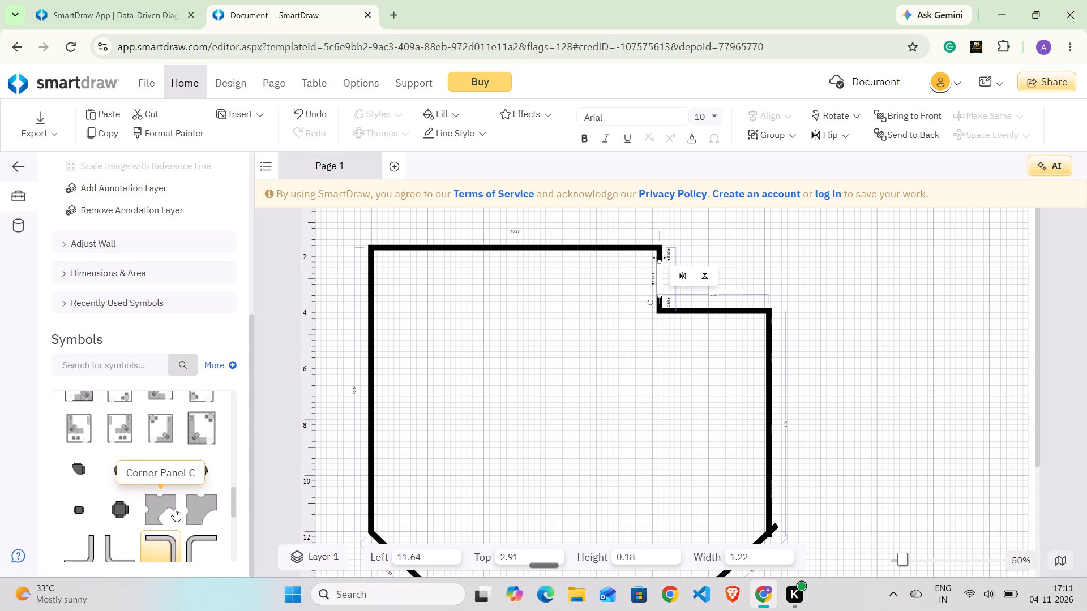
scroll(174, 509, "up", 1)
scroll(174, 509, "down", 3)
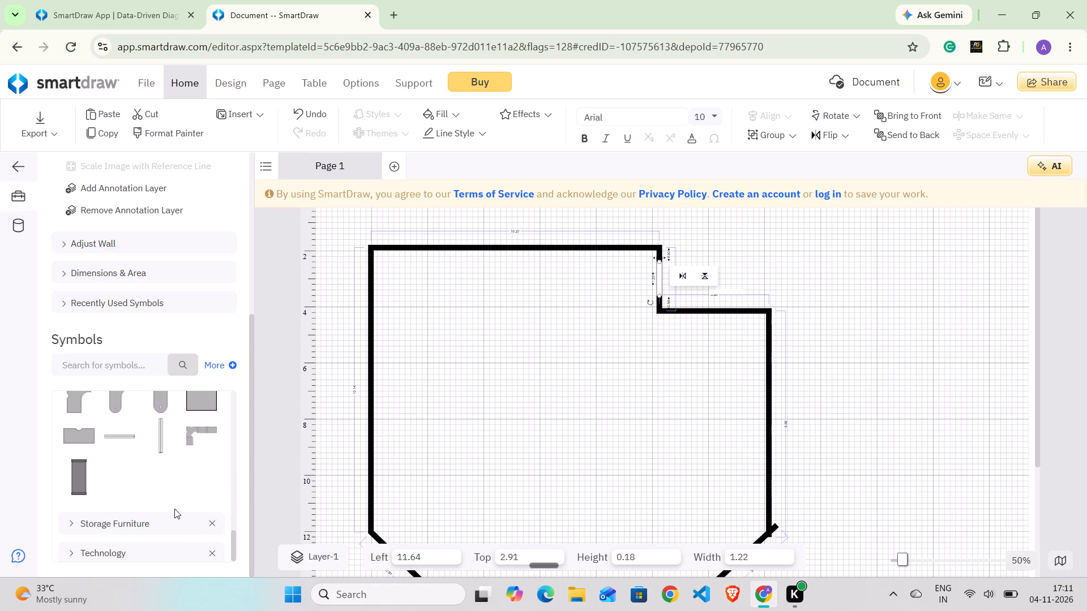
scroll(174, 509, "up", 4)
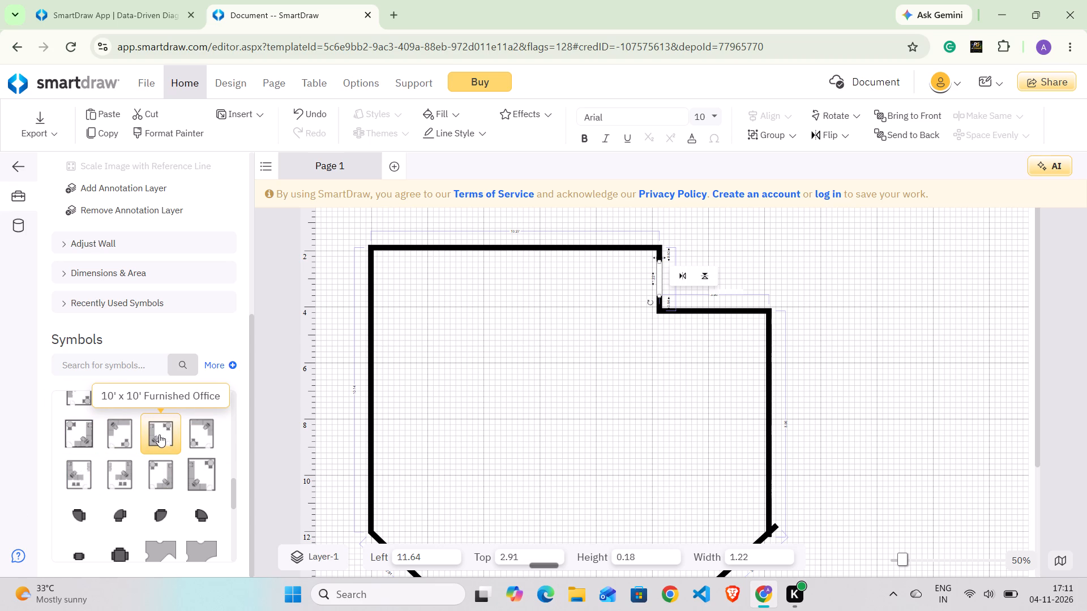
left_click_drag(159, 434, 288, 395)
left_click_drag(288, 395, 153, 441)
left_click(162, 433)
left_click_drag(162, 433, 438, 319)
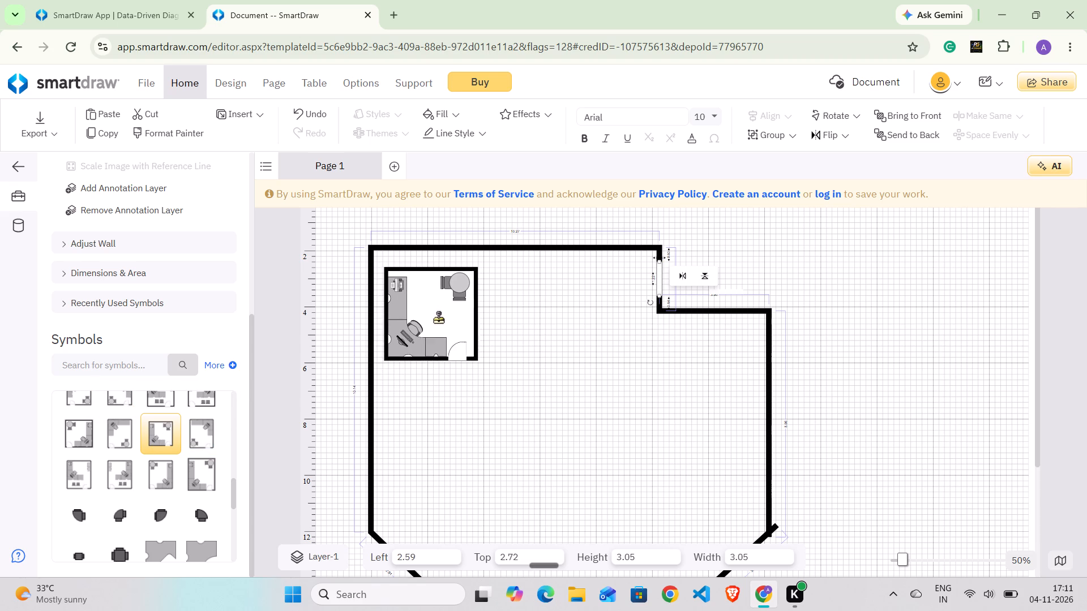
left_click_drag(438, 319, 426, 305)
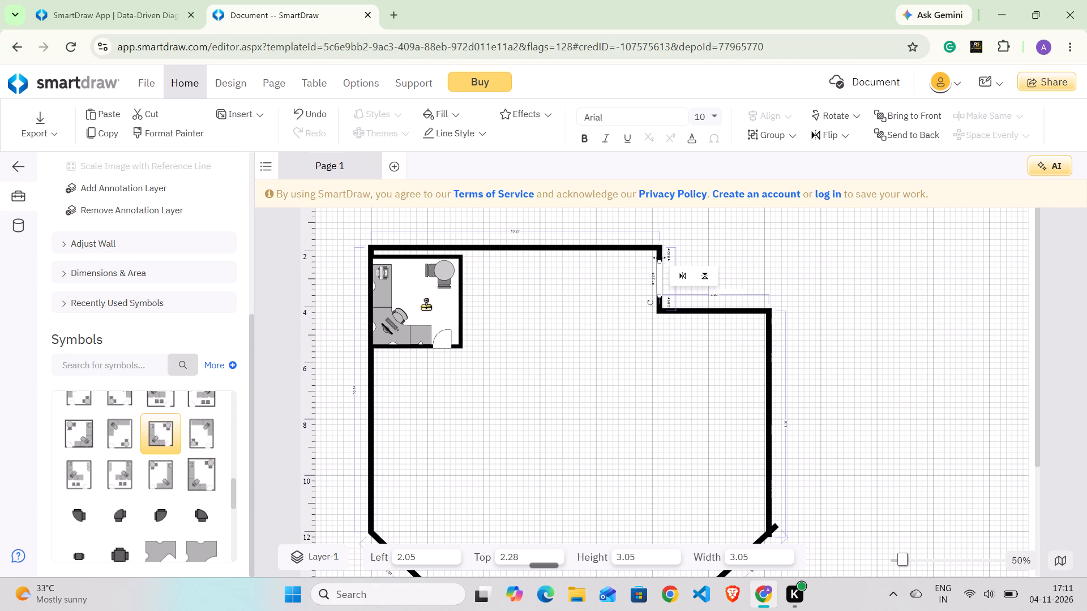
left_click_drag(426, 305, 430, 301)
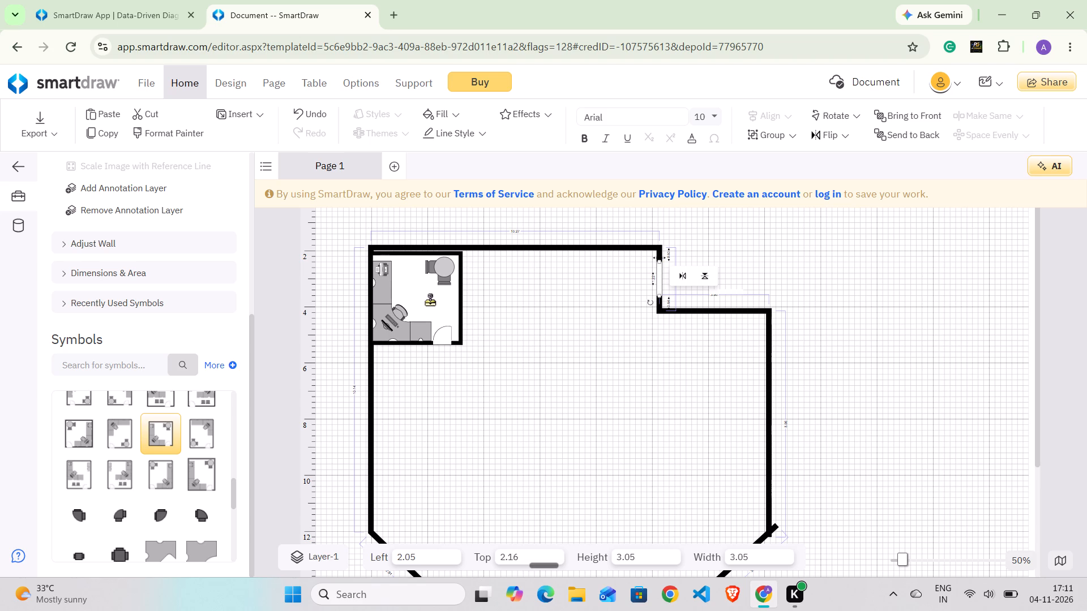
left_click_drag(430, 301, 427, 303)
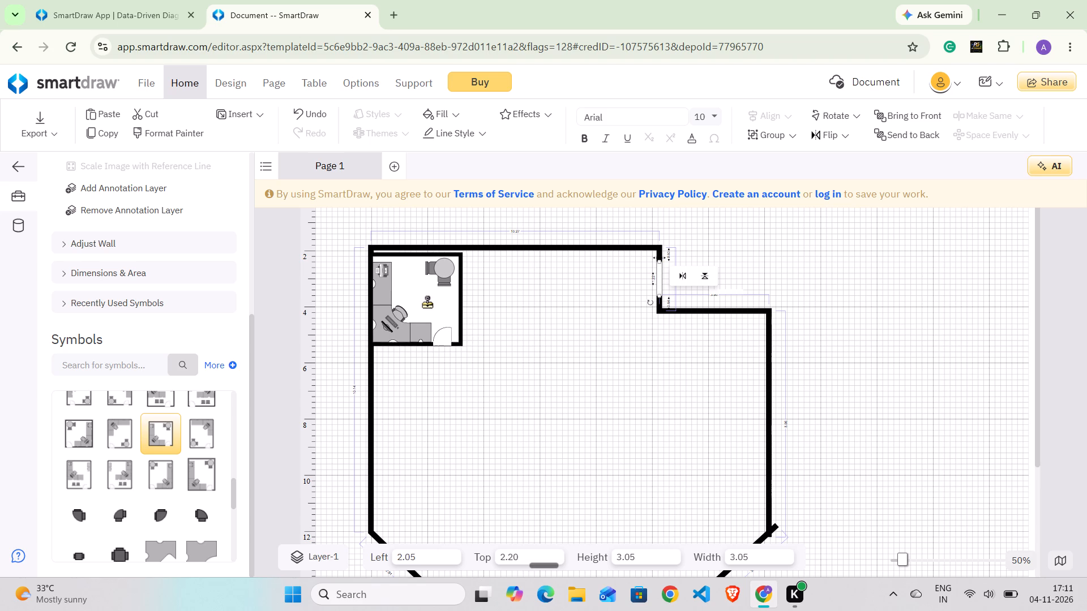
left_click_drag(427, 303, 429, 301)
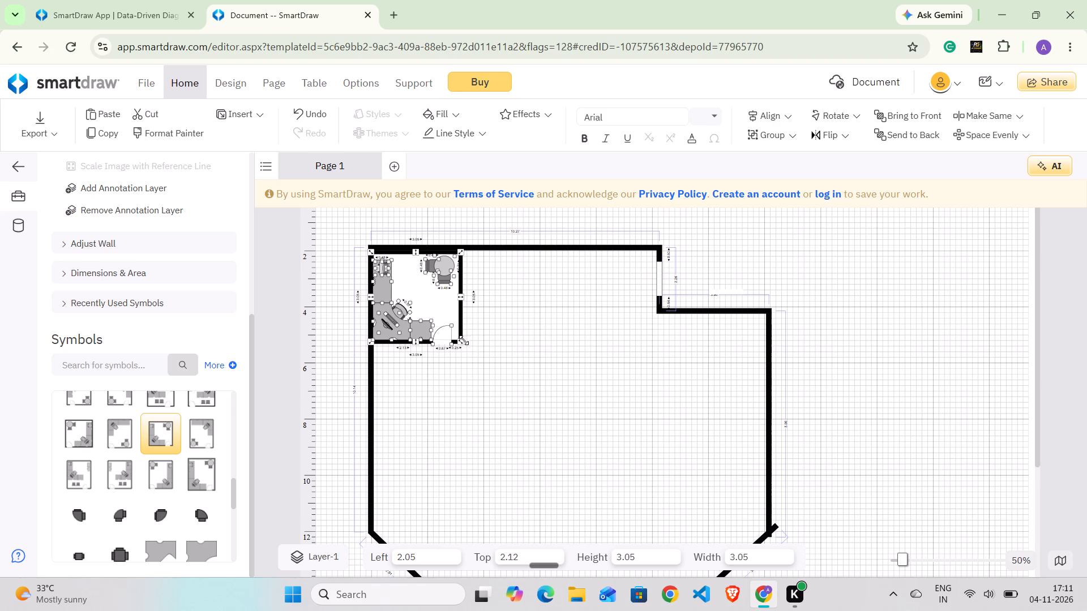
left_click(462, 339)
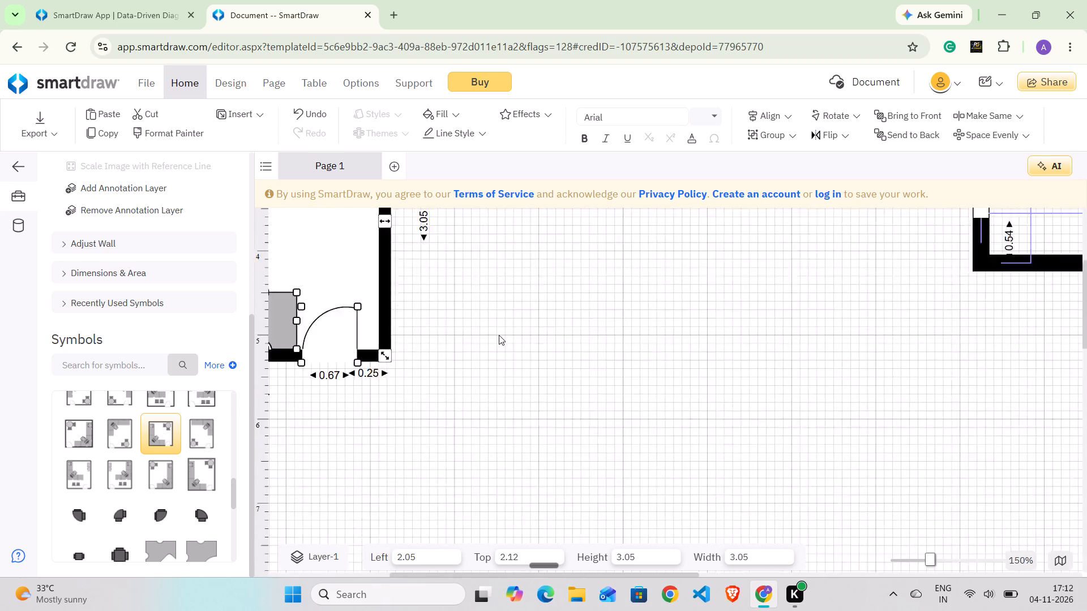
left_click(388, 292)
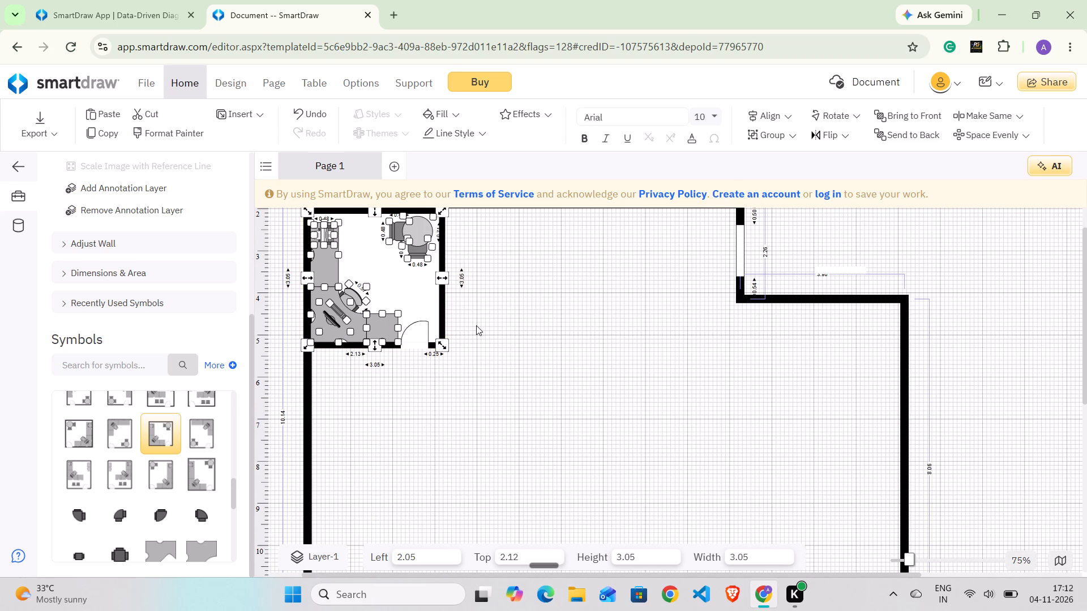
left_click(476, 325)
Draw a vertical Metric Interior Wall 150mm about 2.19 units long down from the top wall, between the office and the stepped corner.
scroll(546, 371, "left", 2)
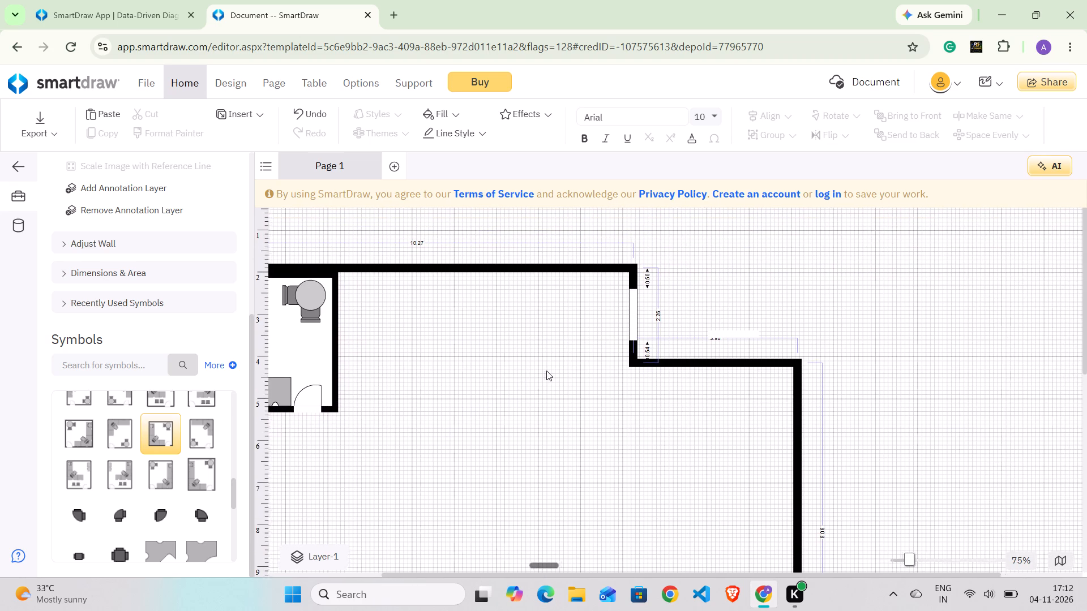
scroll(107, 354, "up", 5)
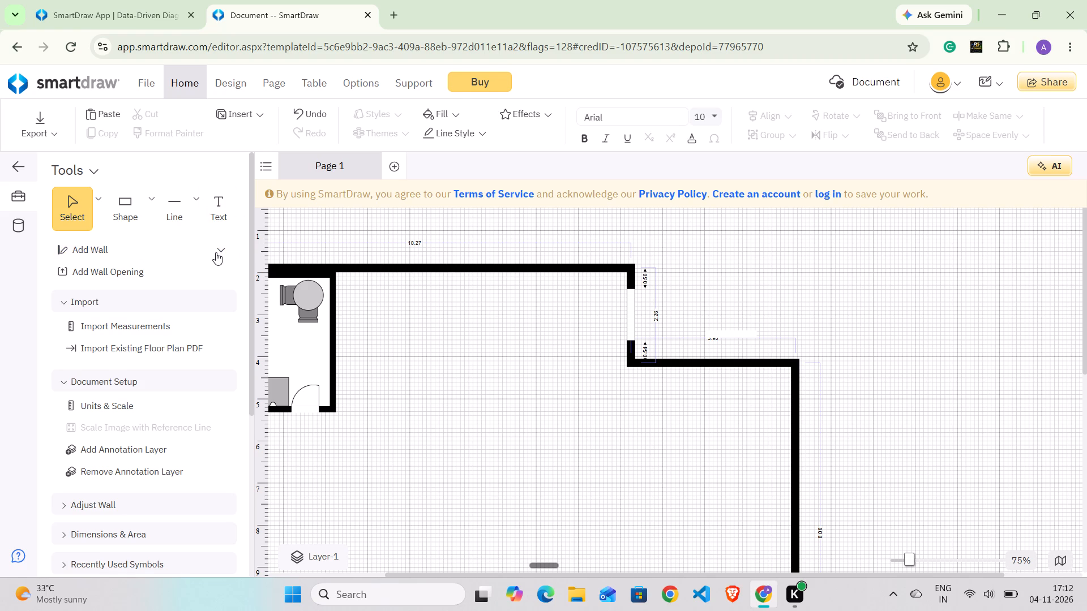
left_click(216, 252)
left_click(284, 292)
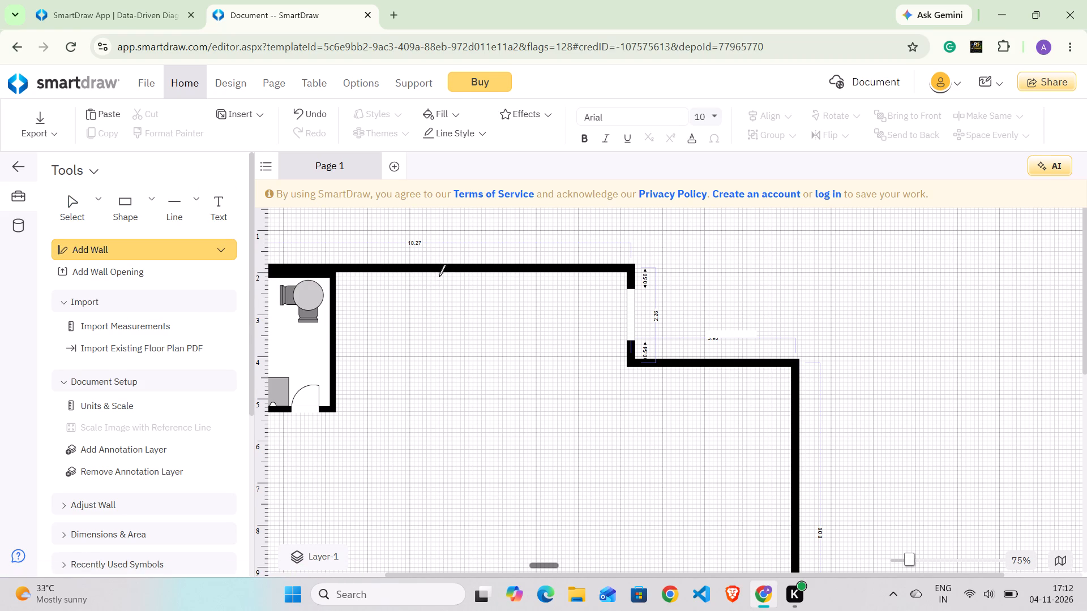
left_click_drag(450, 273, 452, 360)
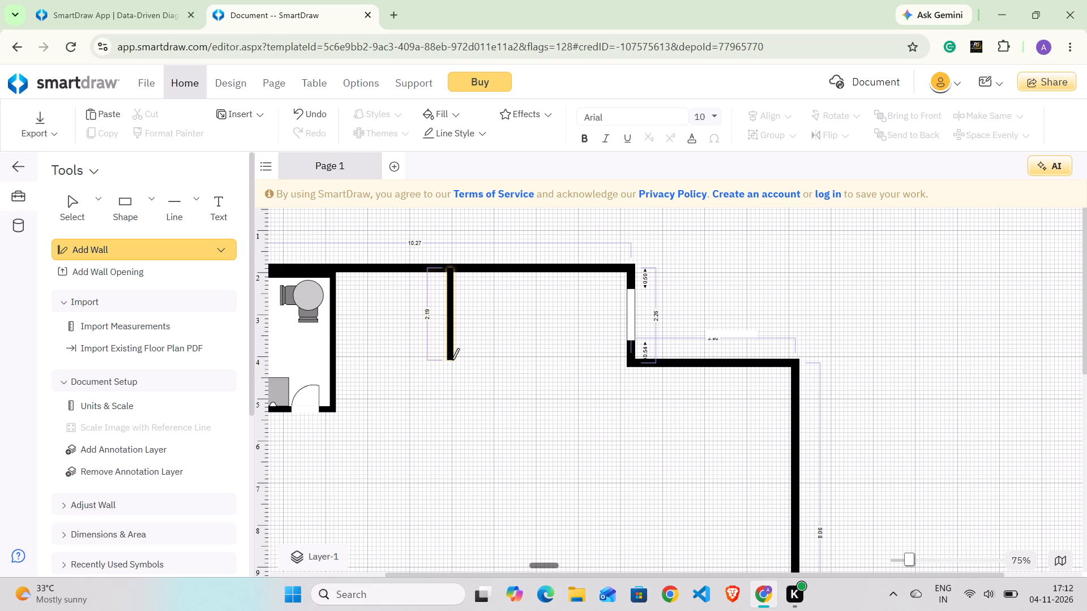
Draw a horizontal Metric Interior Wall 150mm about 3.25 units long inward from the lower end of the short vertical wall with the opening.
left_click(215, 247)
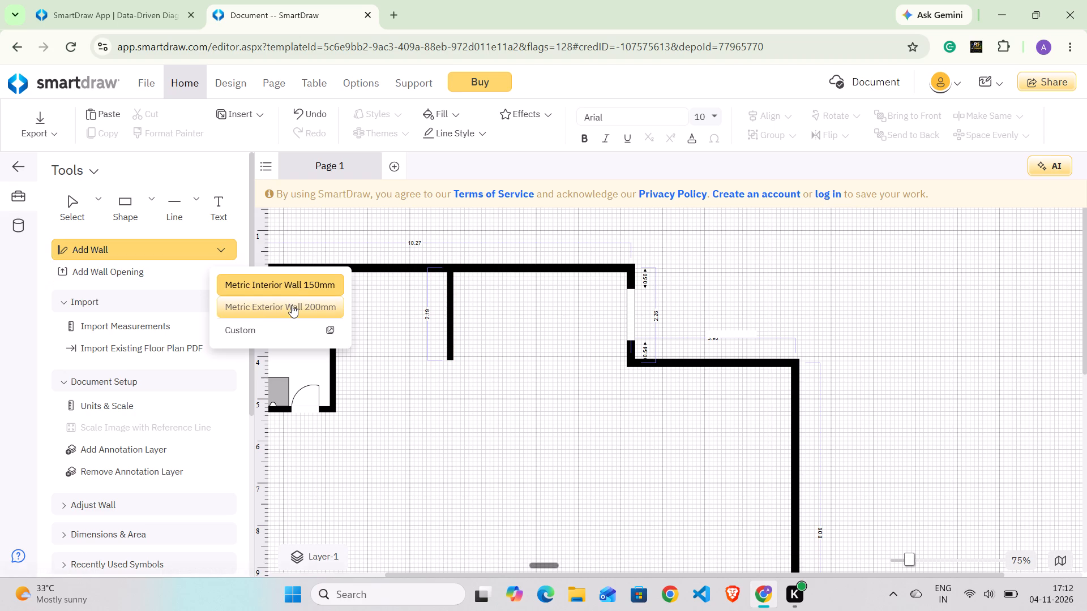
left_click(291, 282)
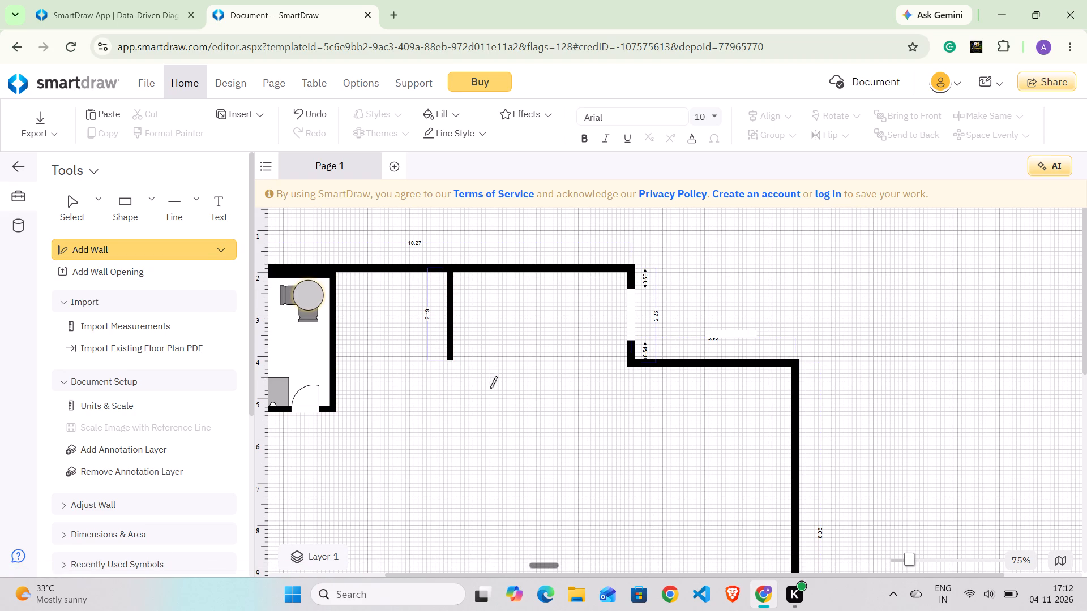
left_click_drag(628, 363, 560, 369)
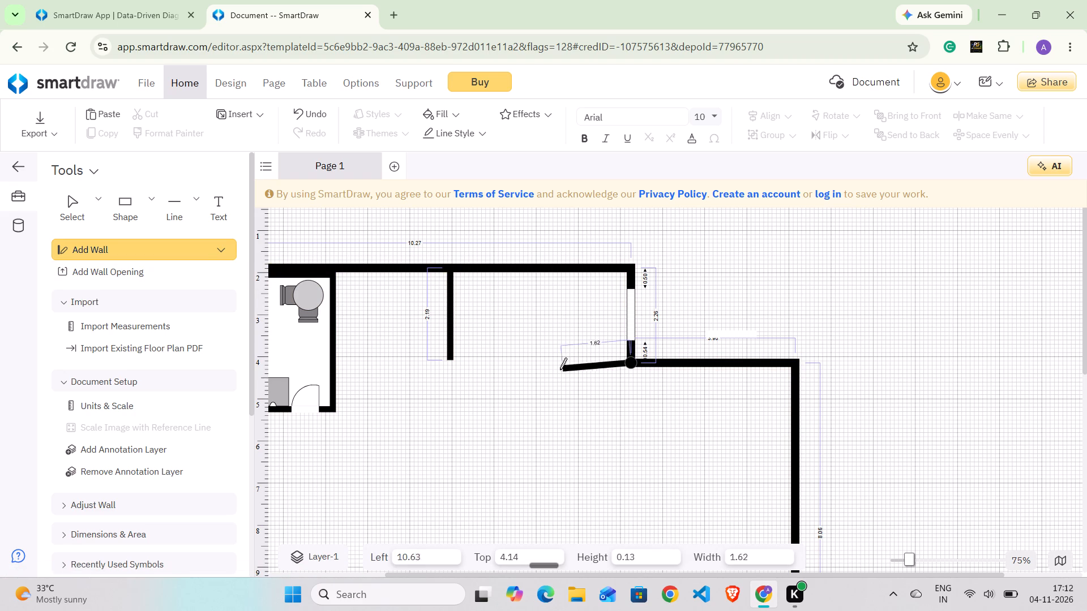
left_click_drag(560, 369, 521, 365)
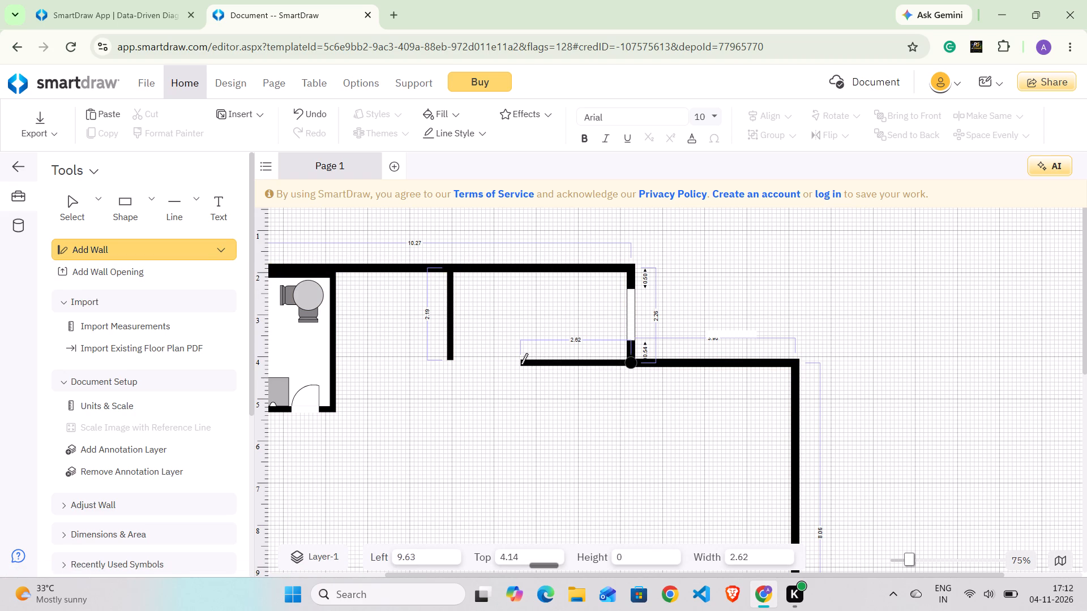
left_click_drag(521, 365, 502, 362)
left_click_drag(502, 362, 495, 362)
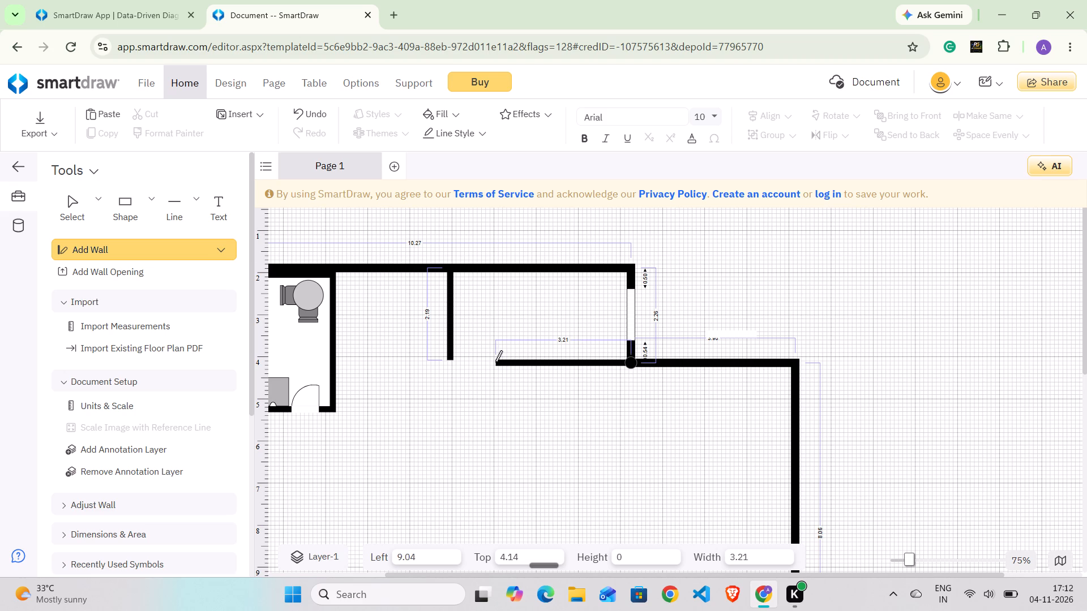
left_click_drag(495, 362, 491, 362)
left_click_drag(491, 362, 497, 362)
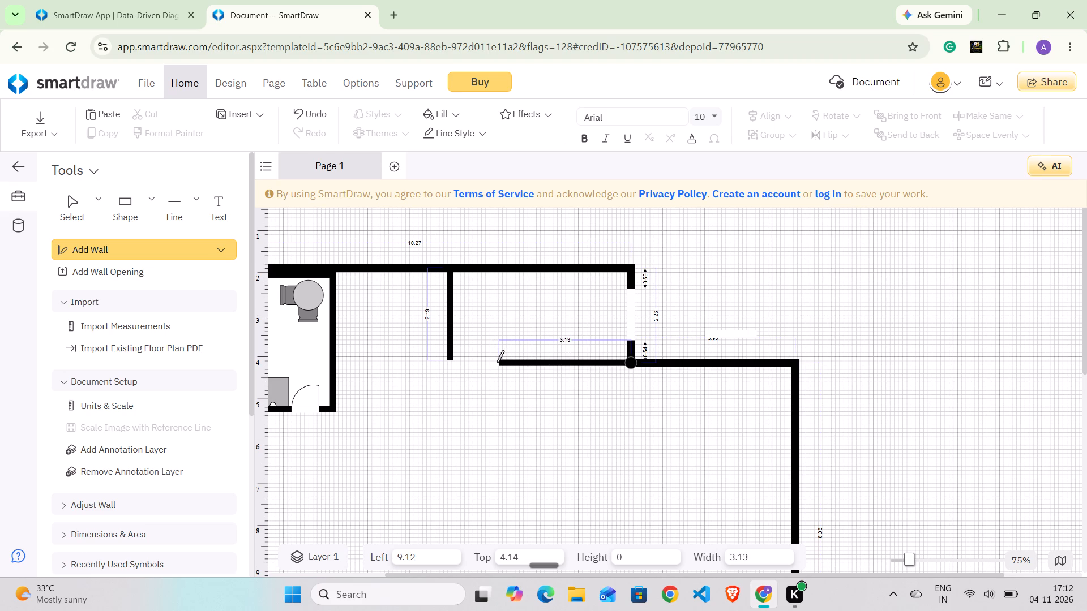
left_click_drag(497, 362, 494, 363)
Place a 7x7' Cubicle - Furnished symbol against the top wall, beside the vertical interior wall, at about 5.7 left and 1.9 top.
scroll(85, 365, "down", 1)
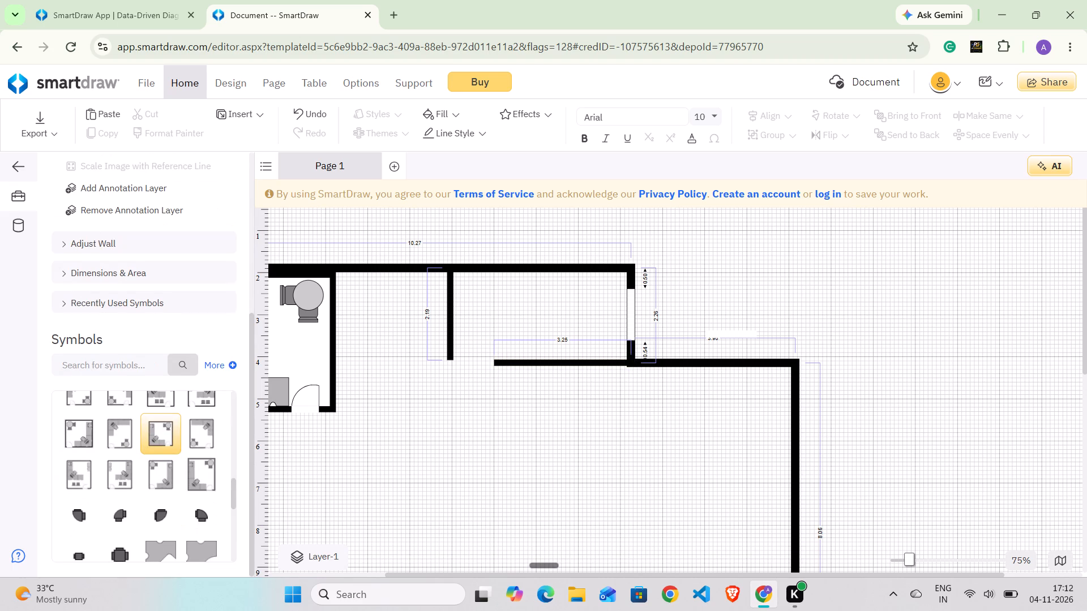
scroll(85, 365, "down", 1)
scroll(155, 501, "up", 1)
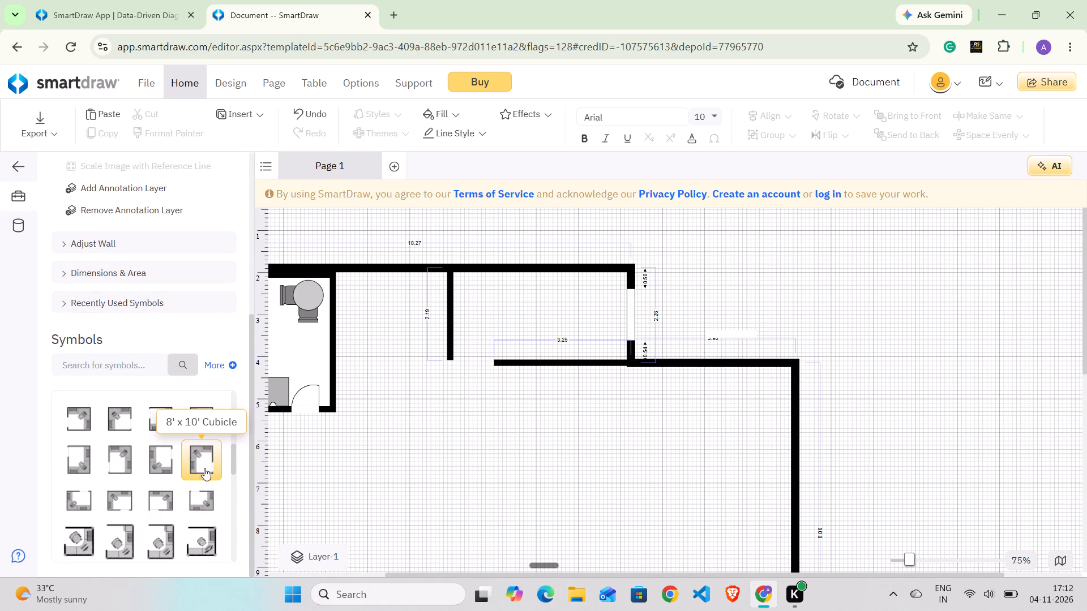
scroll(355, 449, "right", 1)
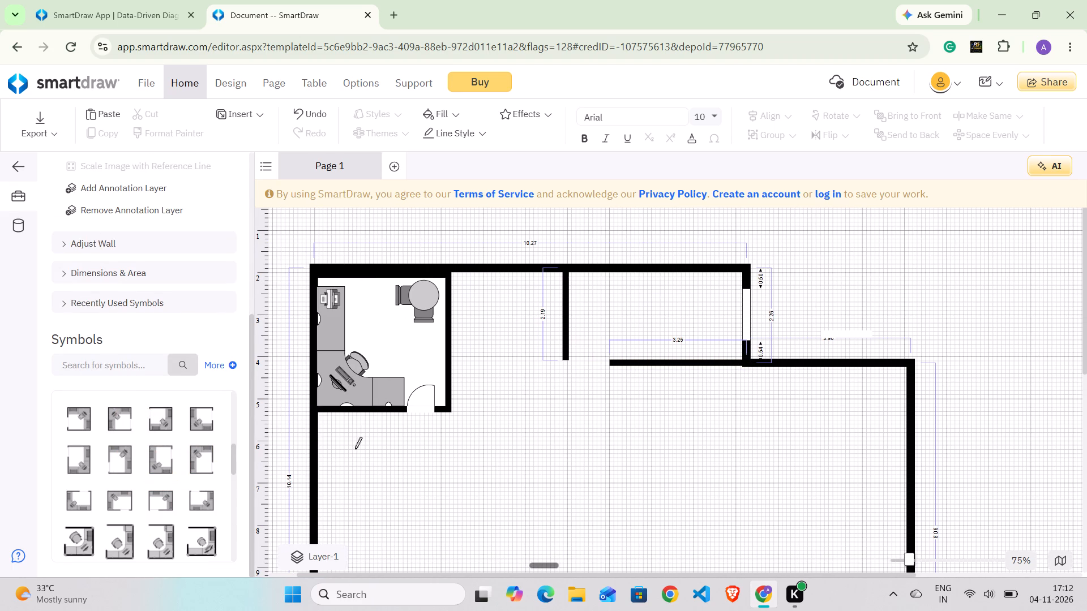
scroll(355, 449, "right", 1)
scroll(184, 468, "up", 1)
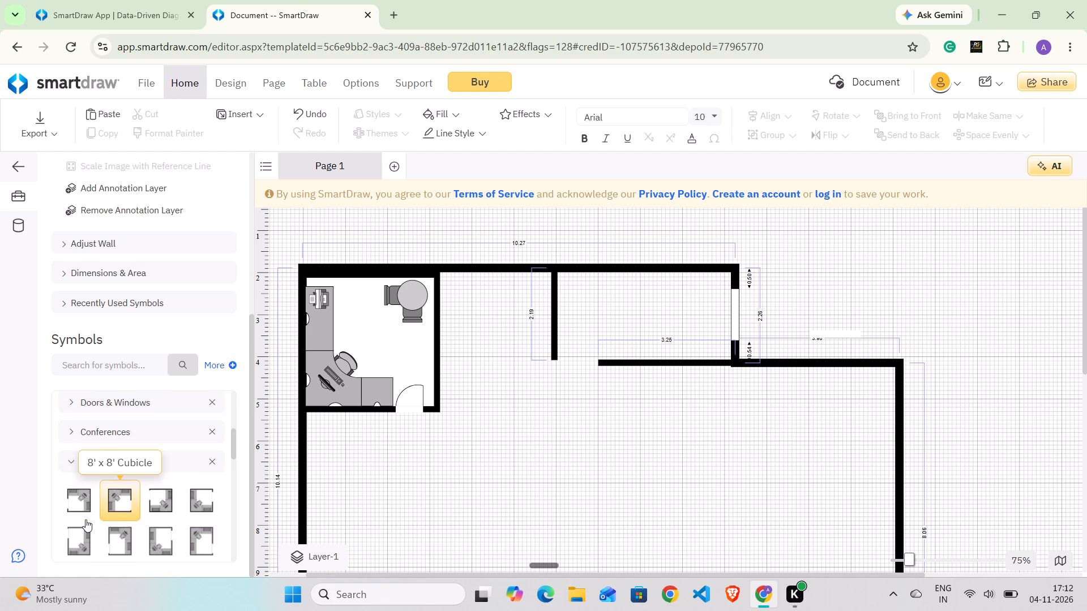
scroll(88, 519, "down", 1)
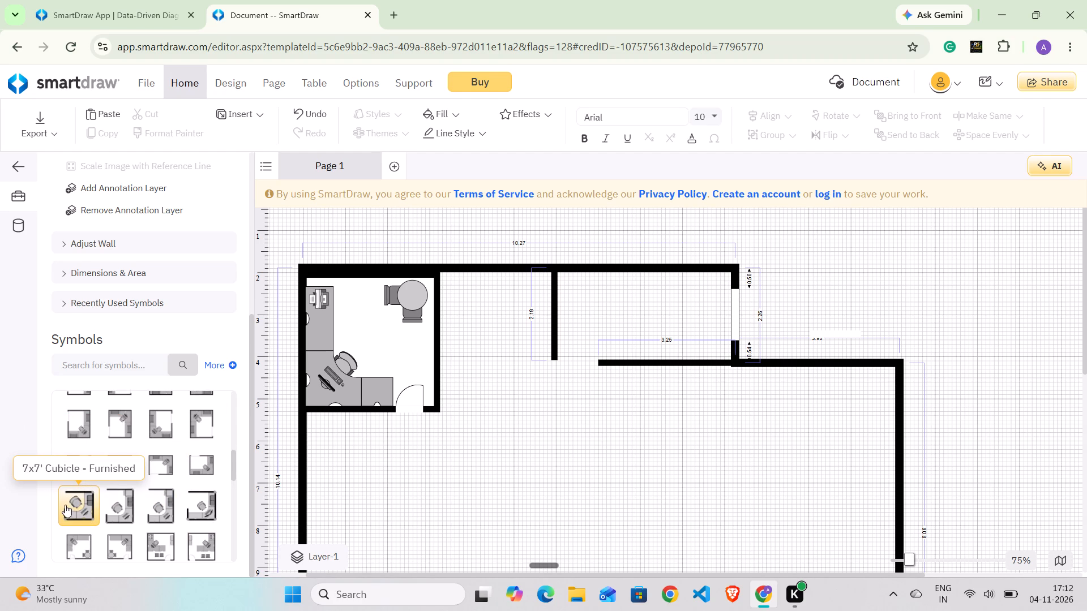
left_click(76, 500)
scroll(76, 500, "down", 1)
left_click_drag(82, 419, 471, 334)
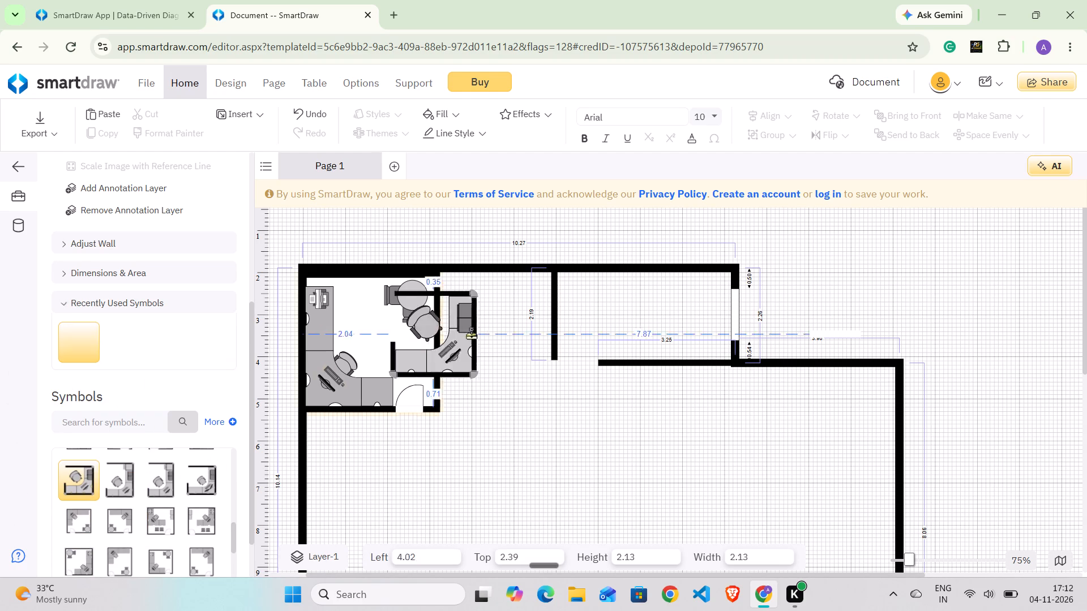
left_click_drag(471, 334, 491, 315)
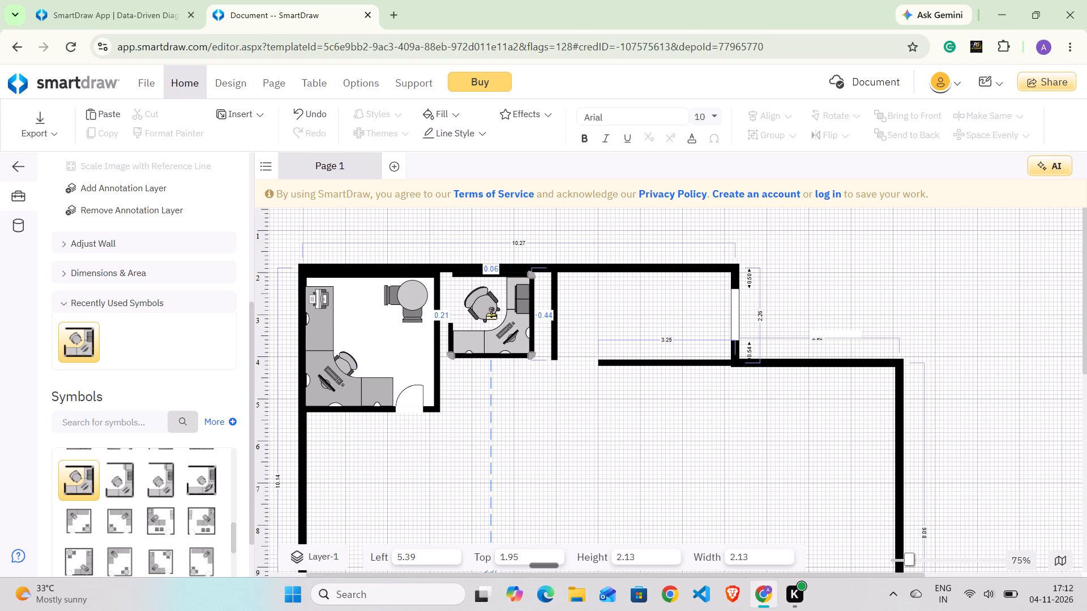
left_click_drag(491, 315, 502, 314)
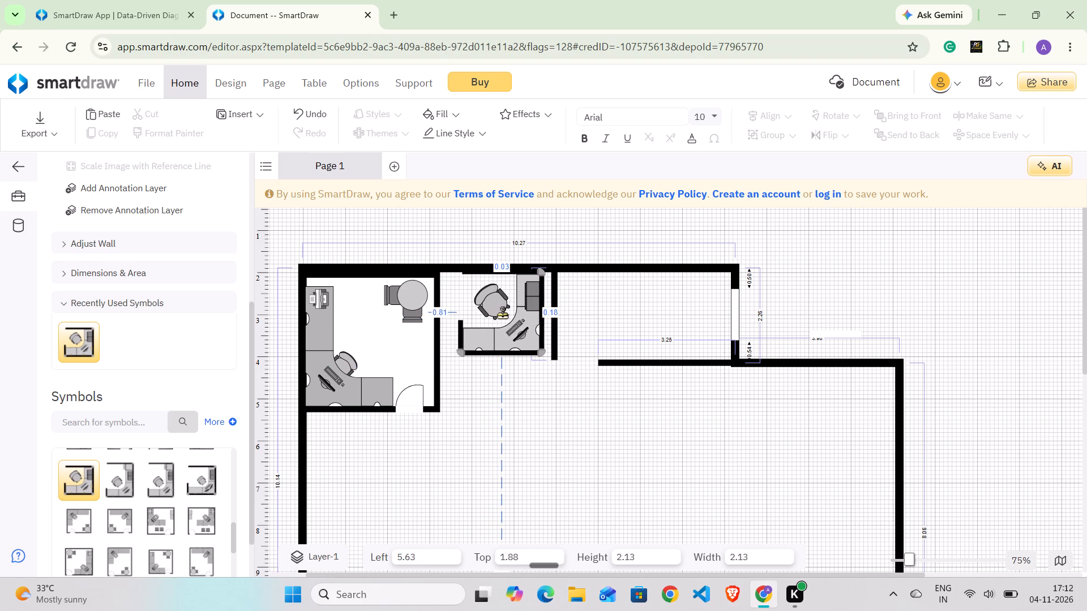
left_click_drag(502, 314, 508, 314)
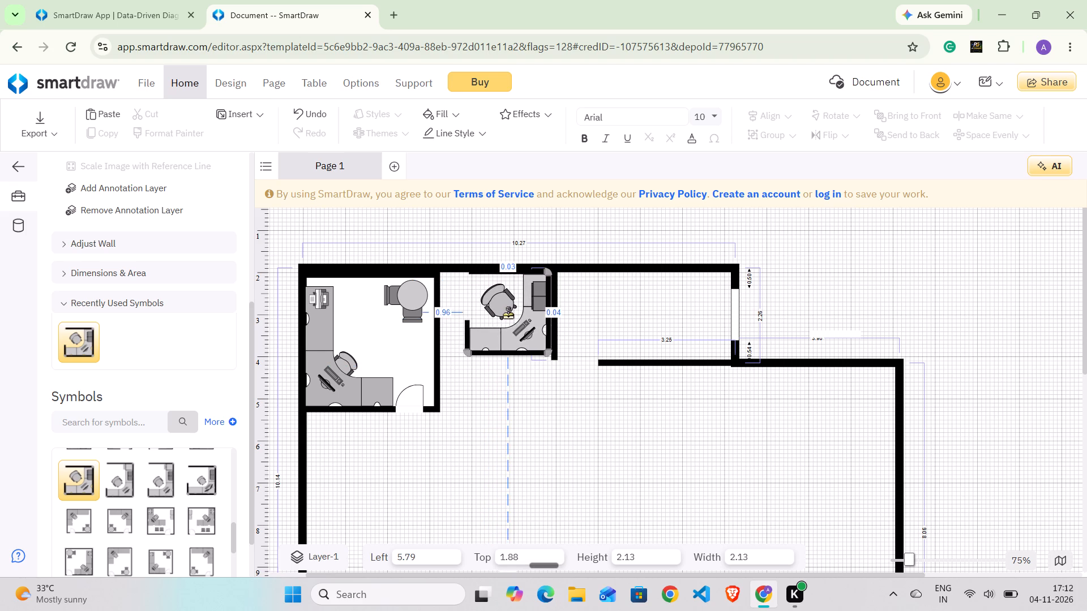
left_click_drag(508, 314, 506, 314)
Extend the vertical interior wall beside the cubicle downward to a length of about 3.06.
left_click(552, 336)
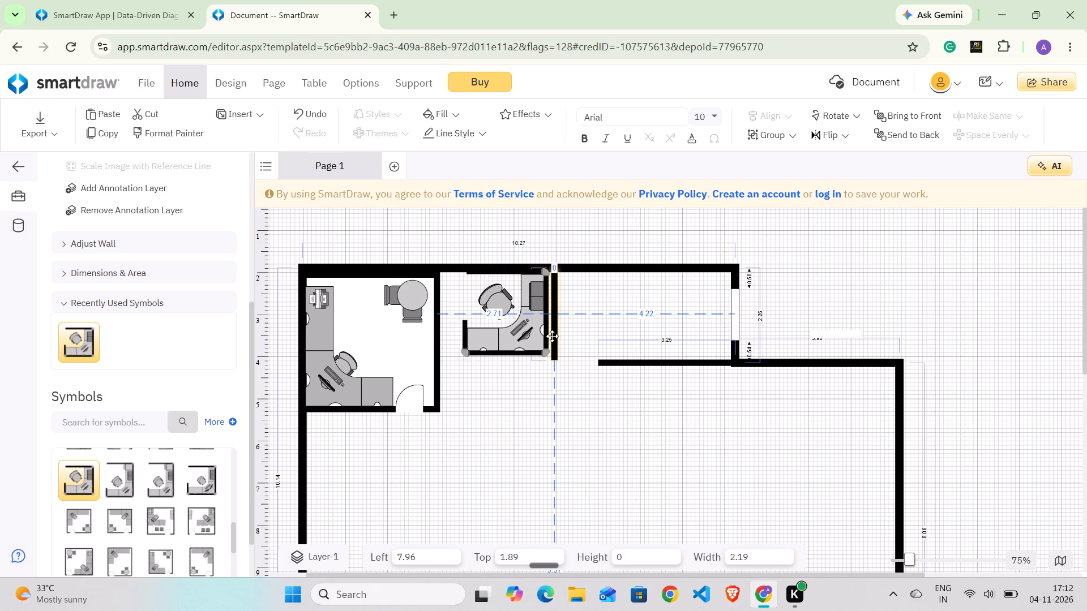
left_click_drag(555, 357, 555, 363)
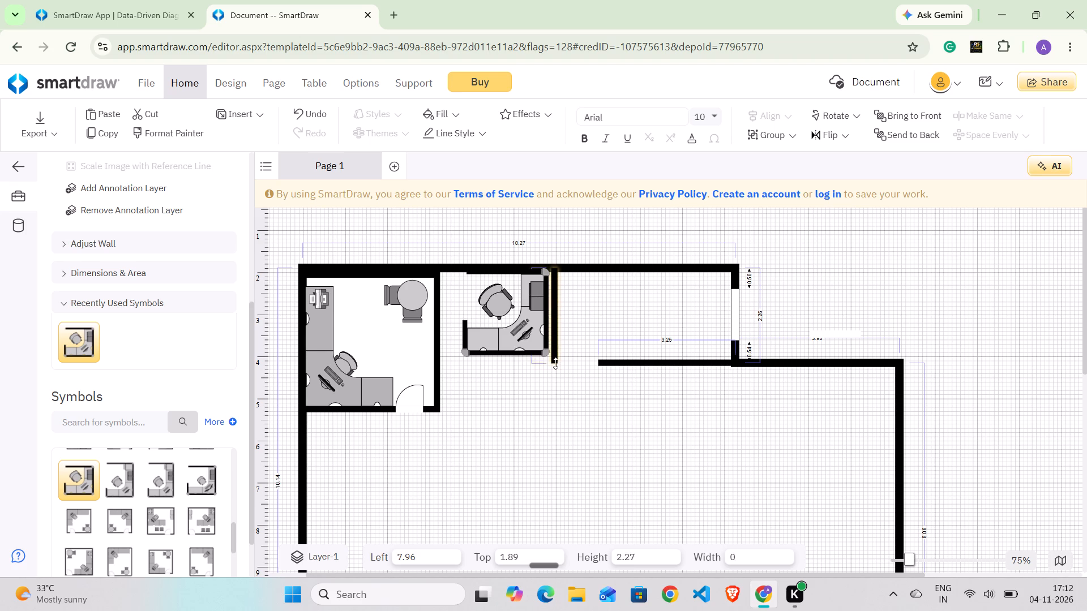
left_click_drag(555, 363, 557, 375)
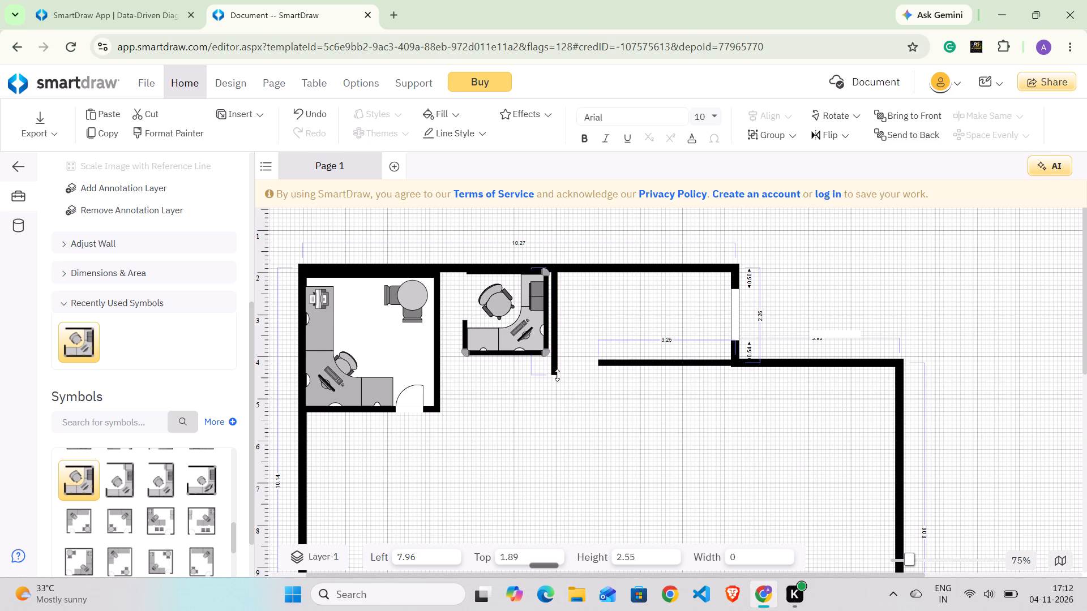
left_click_drag(557, 375, 558, 396)
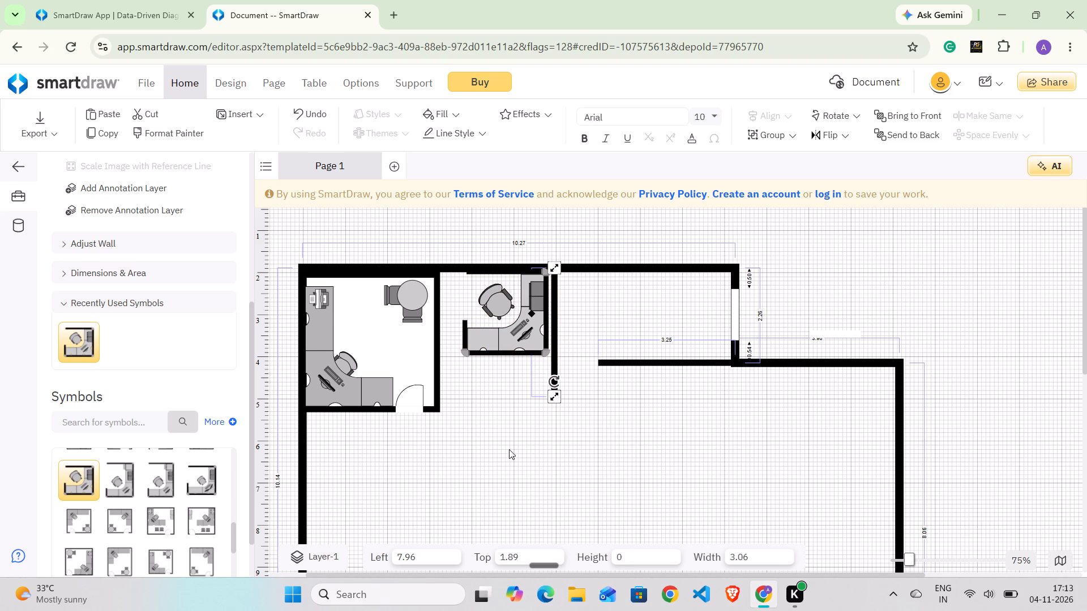
Search the symbol library for "self" and look through the results for a suitable furniture symbol.
left_click(141, 419)
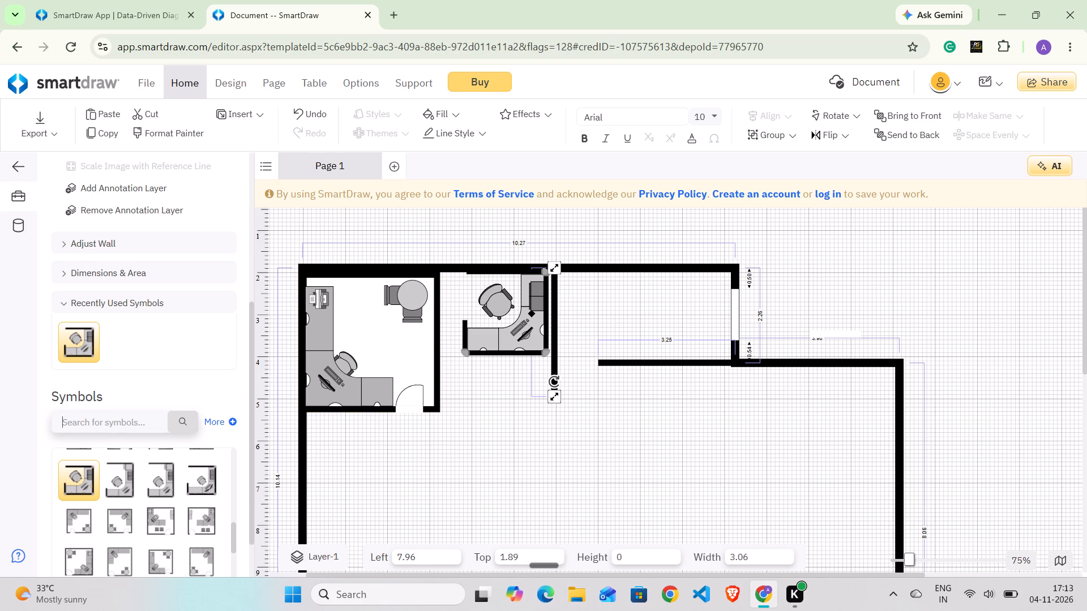
type("self")
left_click(183, 419)
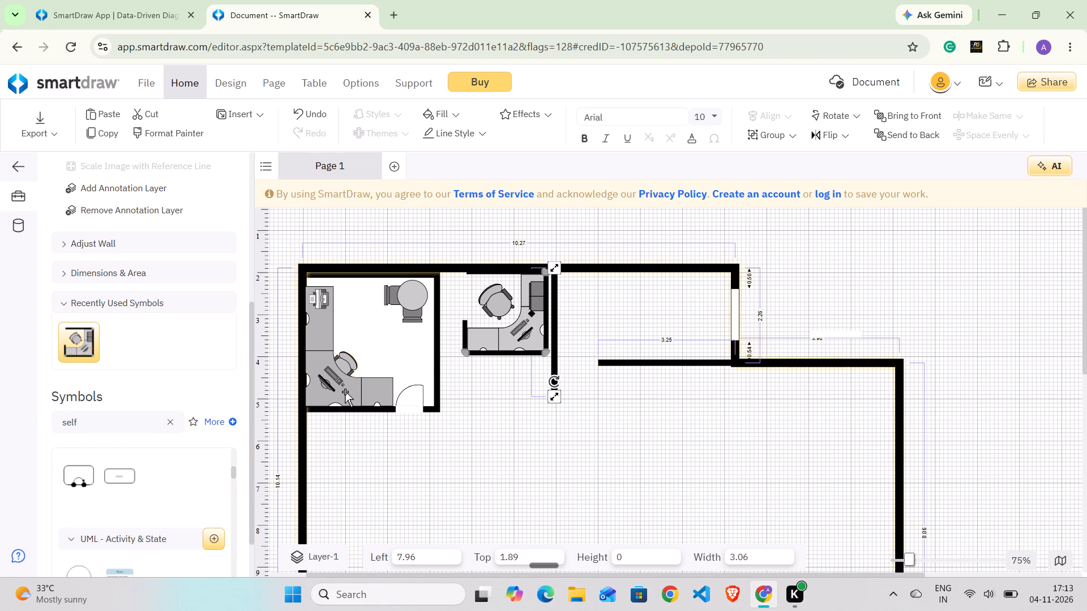
scroll(100, 480, "down", 1)
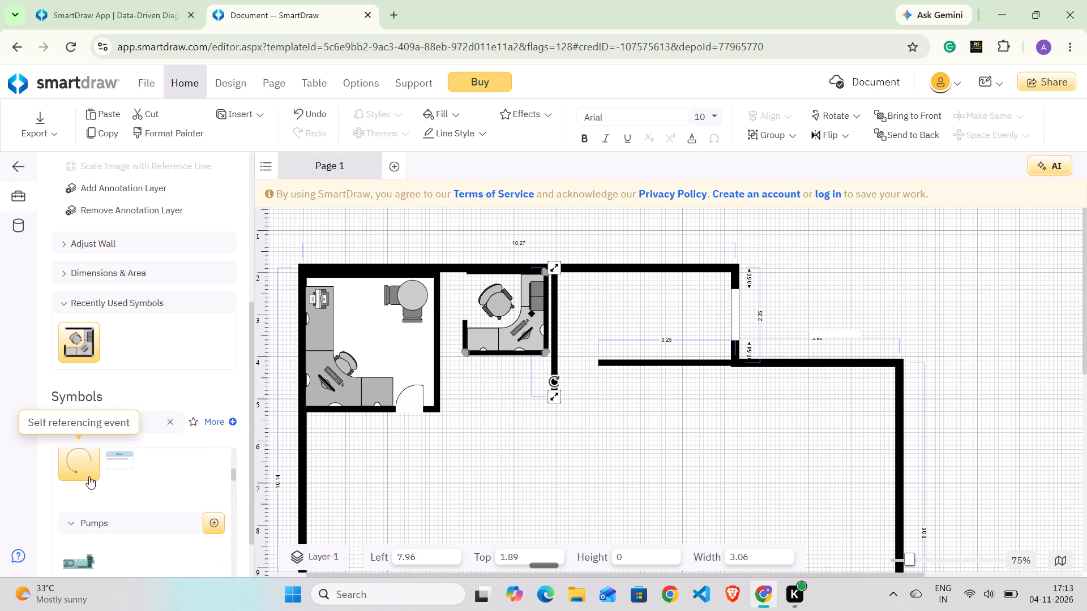
scroll(89, 476, "down", 1)
scroll(113, 522, "down", 1)
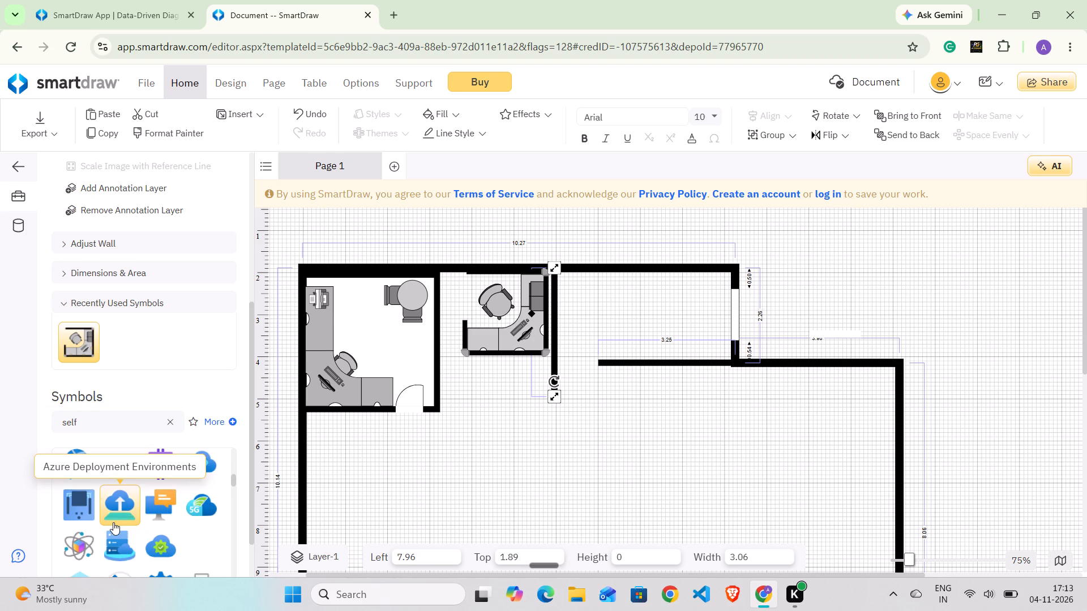
scroll(113, 522, "up", 4)
scroll(113, 522, "down", 1)
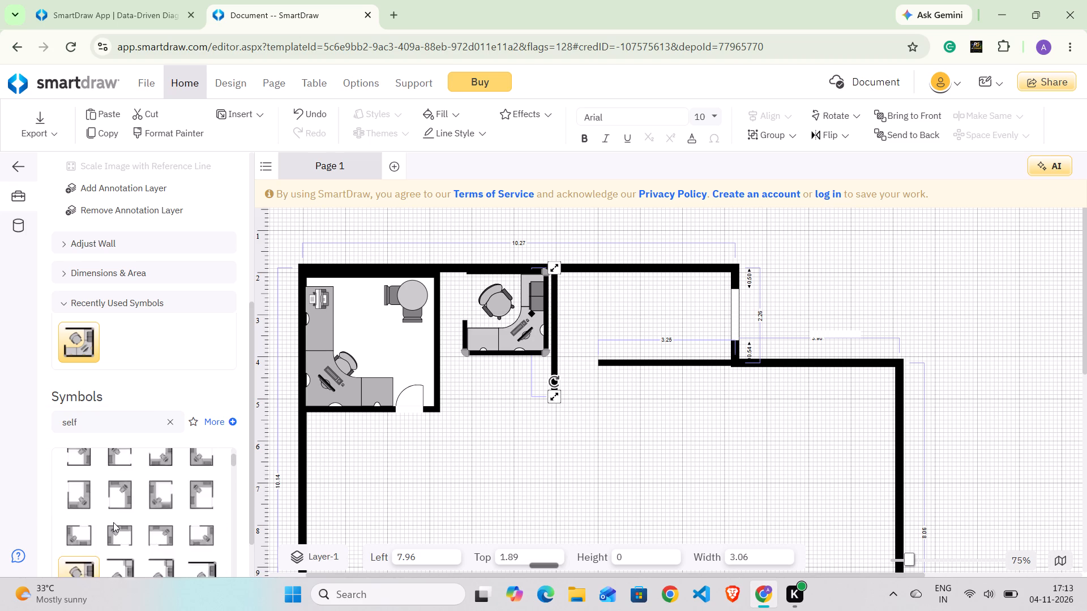
scroll(113, 522, "down", 1)
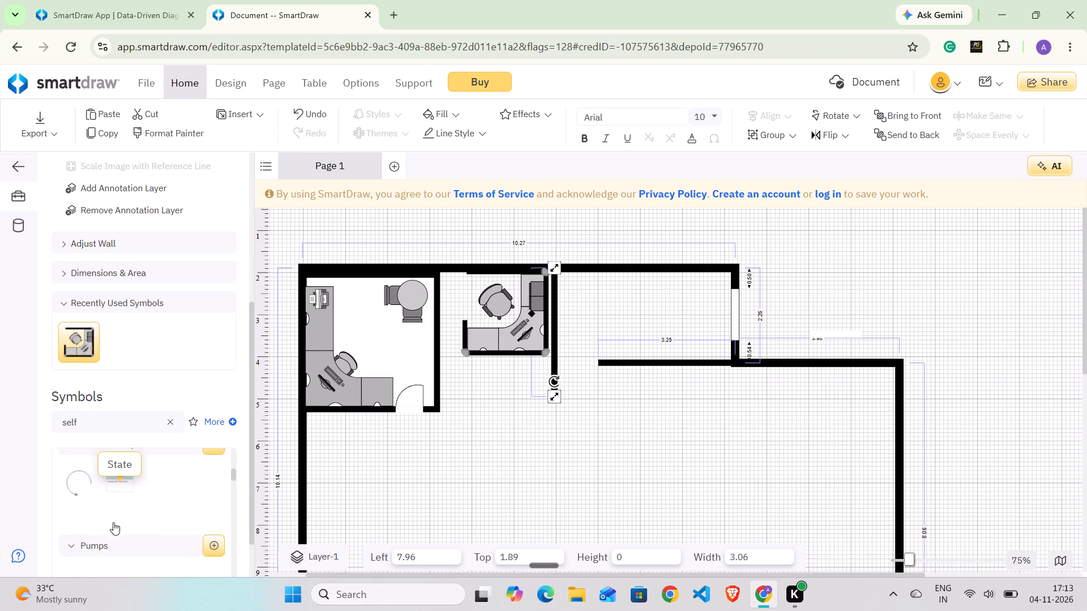
scroll(113, 522, "up", 2)
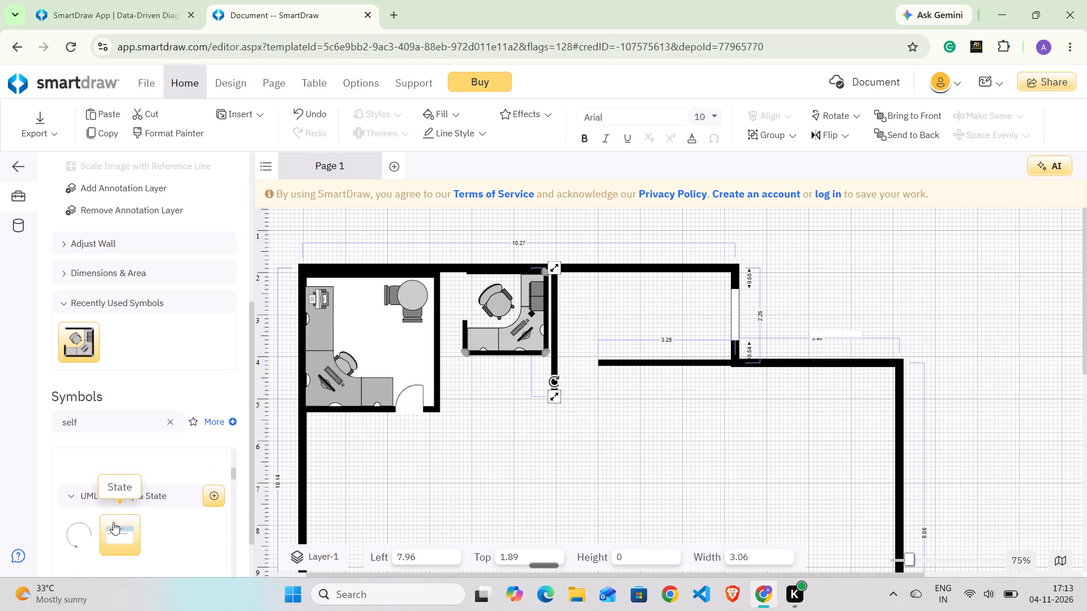
scroll(113, 522, "up", 2)
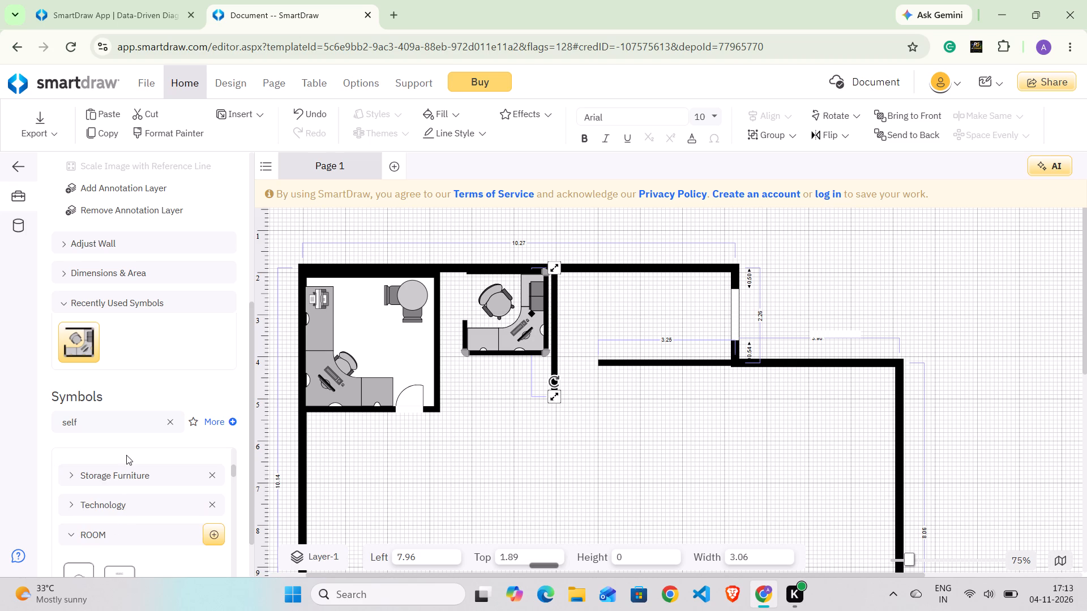
Look through the Storage Furniture symbols, such as cabinets, bookcases and dressers, for a piece suited to the room with the wall opening.
left_click(125, 477)
scroll(110, 533, "down", 1)
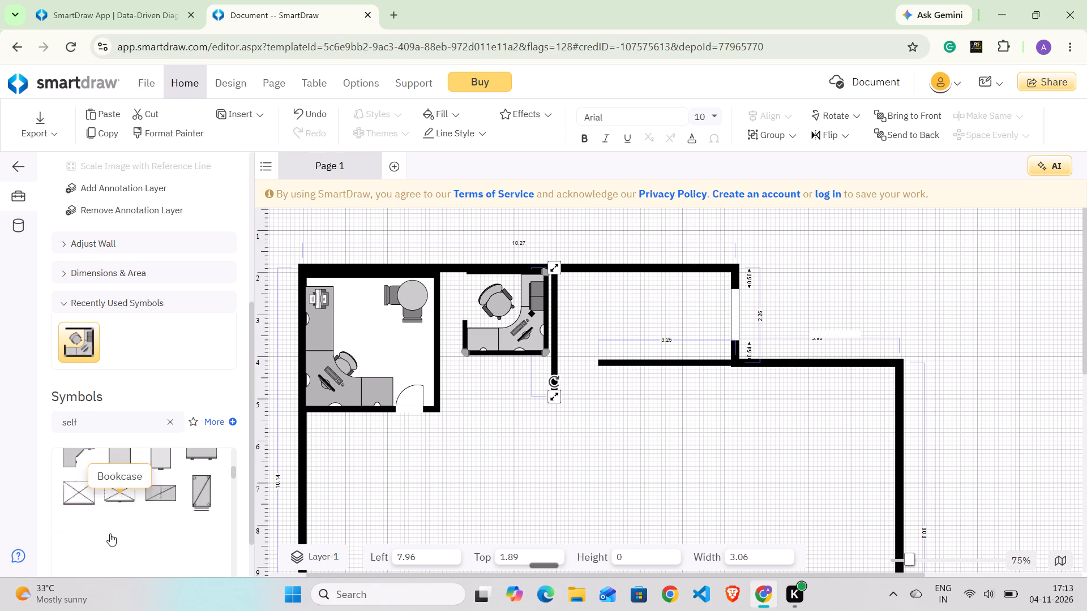
scroll(110, 533, "down", 1)
scroll(110, 533, "up", 1)
scroll(191, 513, "down", 1)
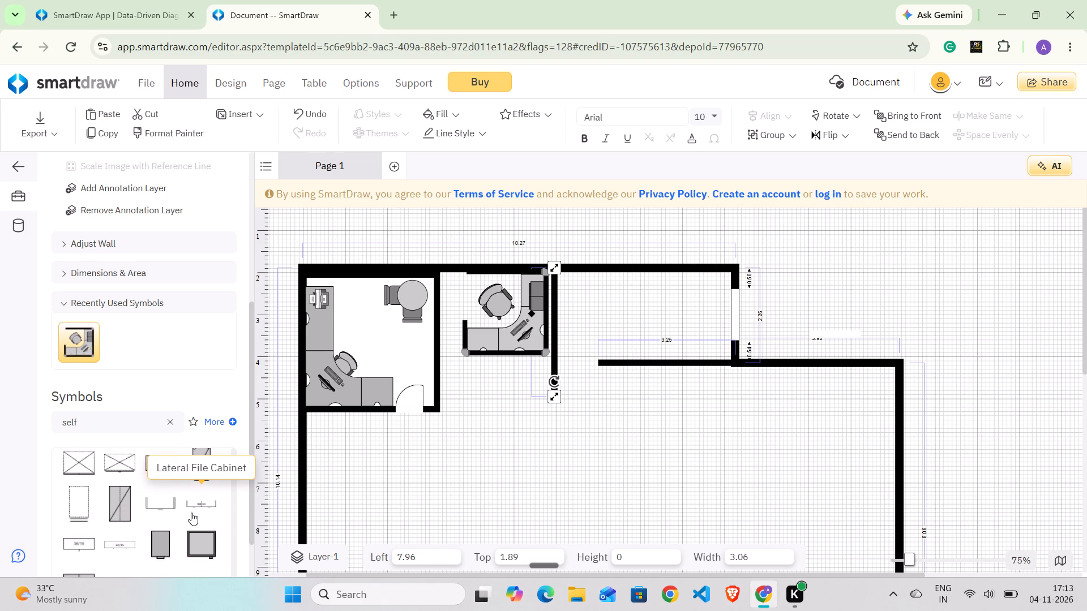
scroll(191, 513, "down", 1)
scroll(64, 587, "down", 2)
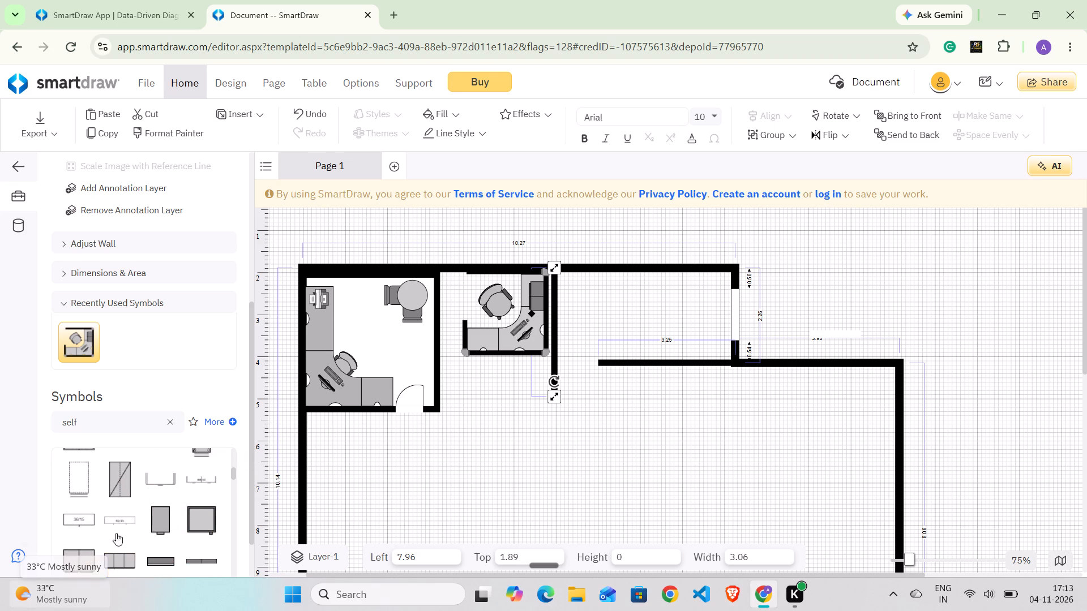
scroll(119, 531, "down", 1)
scroll(119, 531, "up", 1)
scroll(119, 531, "down", 1)
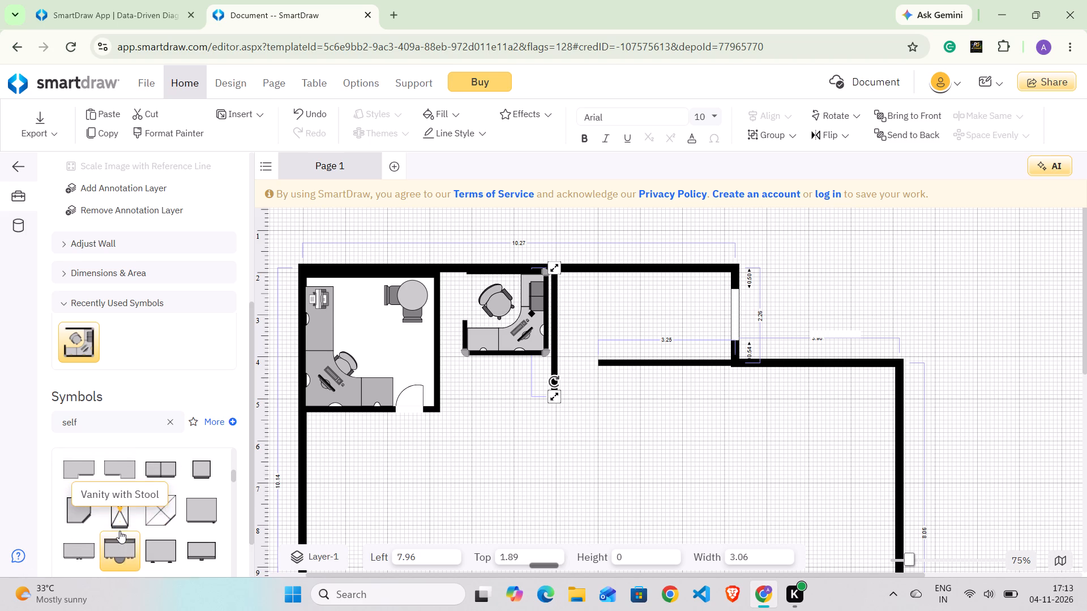
scroll(119, 531, "down", 1)
scroll(119, 531, "up", 1)
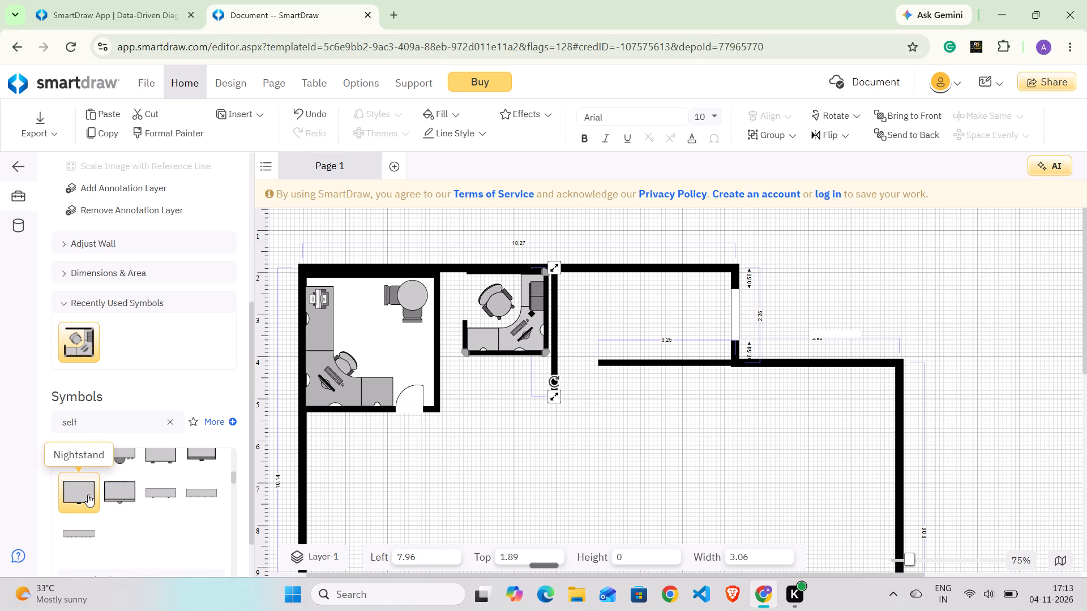
scroll(160, 520, "up", 1)
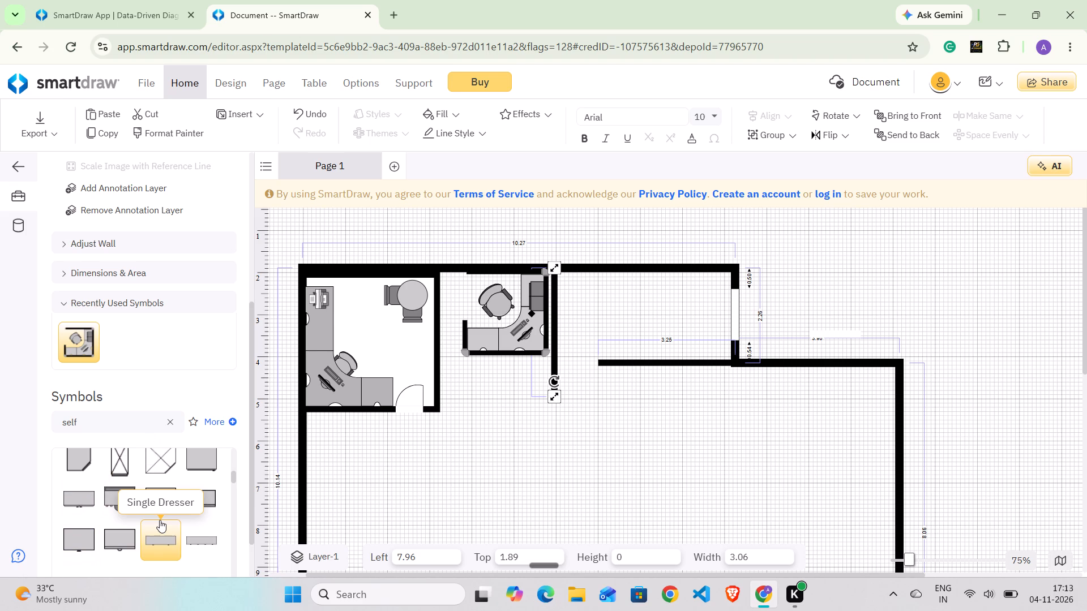
scroll(160, 520, "up", 1)
scroll(118, 492, "up", 1)
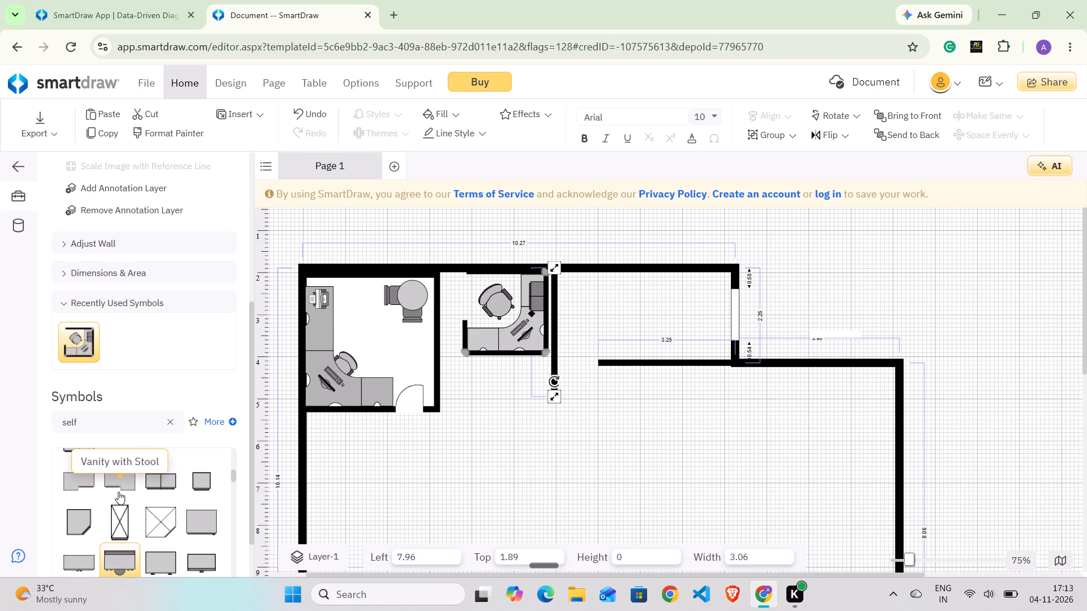
scroll(118, 492, "up", 2)
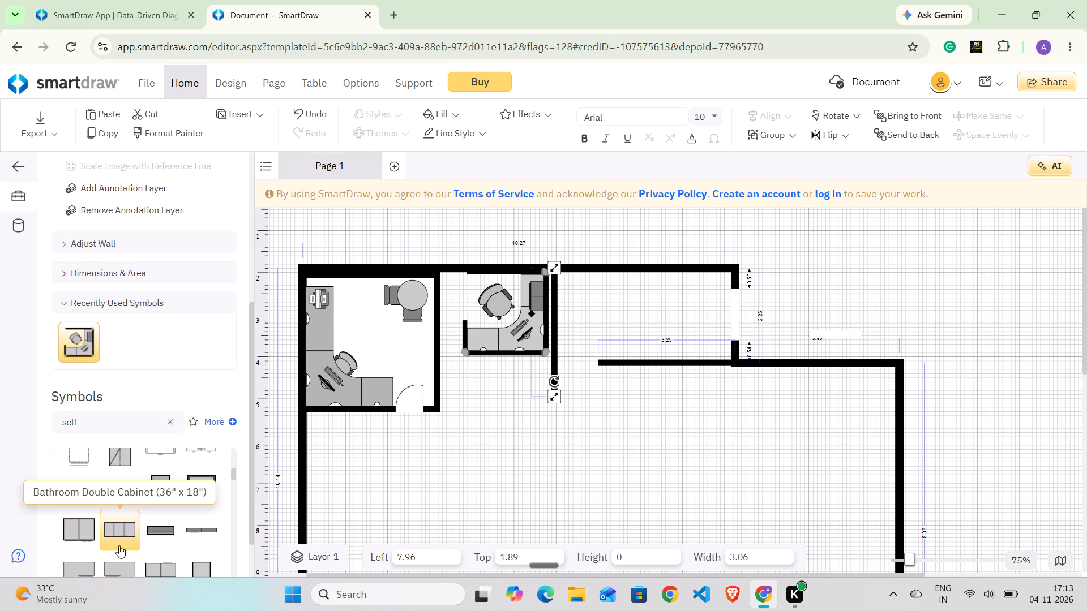
scroll(198, 502, "up", 1)
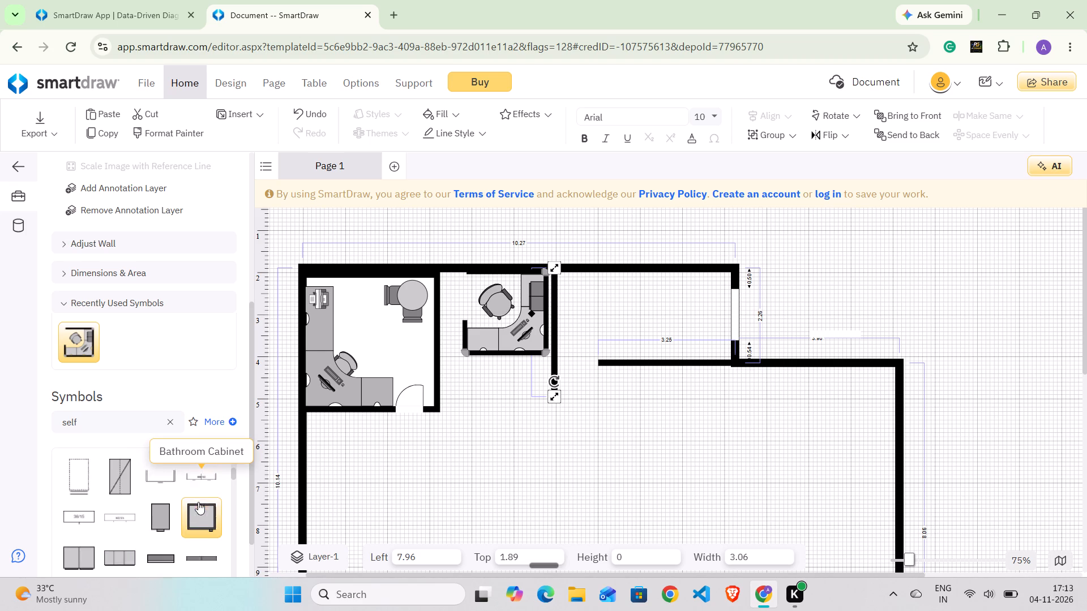
scroll(198, 502, "up", 1)
scroll(145, 497, "up", 1)
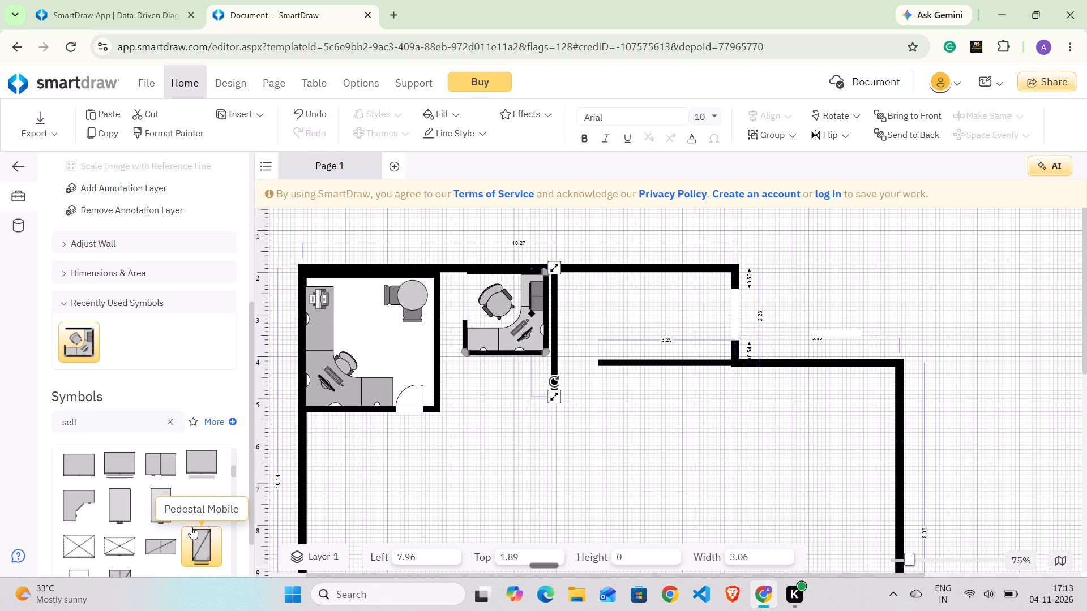
scroll(174, 509, "up", 1)
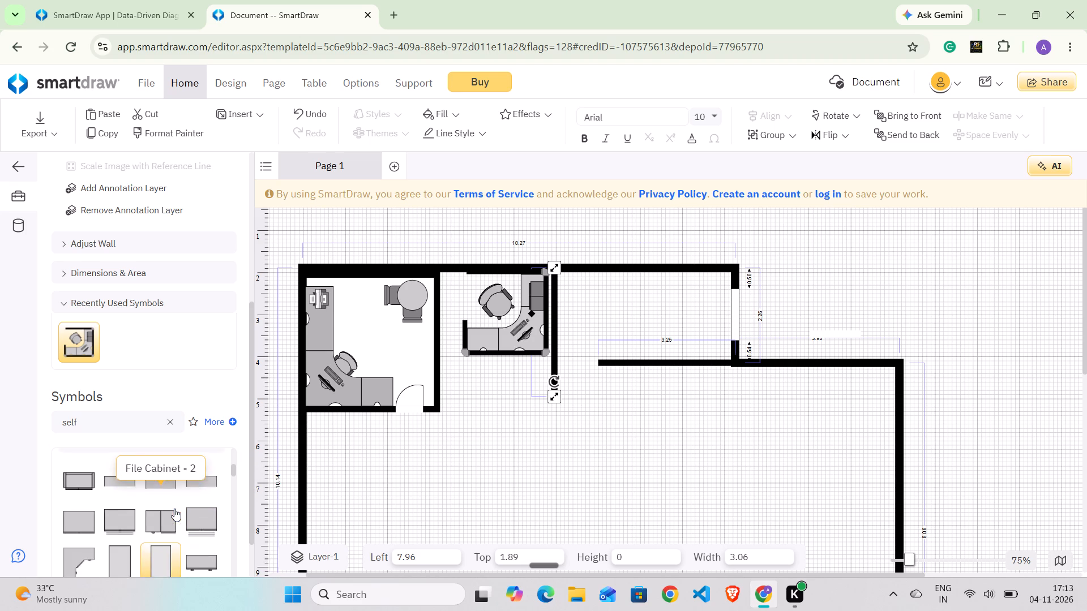
scroll(174, 509, "up", 1)
scroll(167, 528, "down", 1)
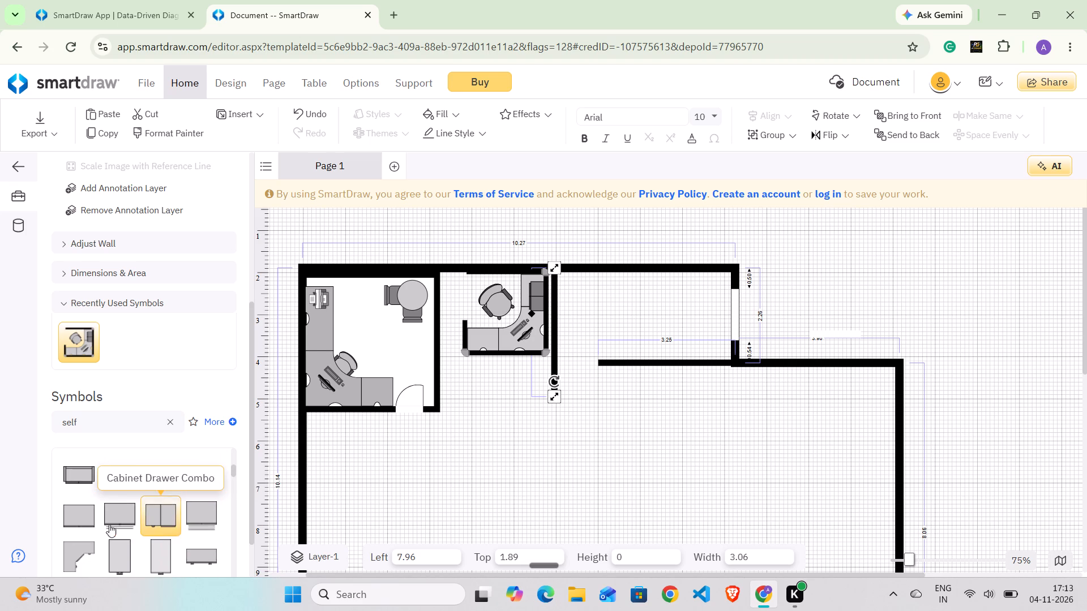
Place the L-shaped corner storage unit where the vertical interior wall meets the top wall, at about 8.04 left and 1.95 top.
left_click_drag(71, 543, 430, 391)
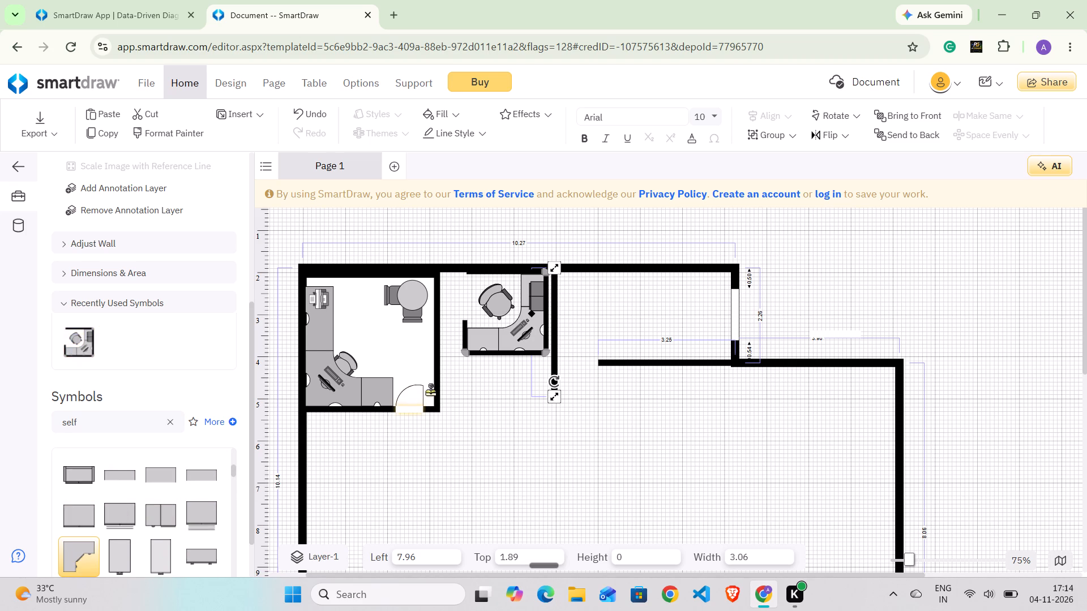
left_click_drag(430, 391, 585, 321)
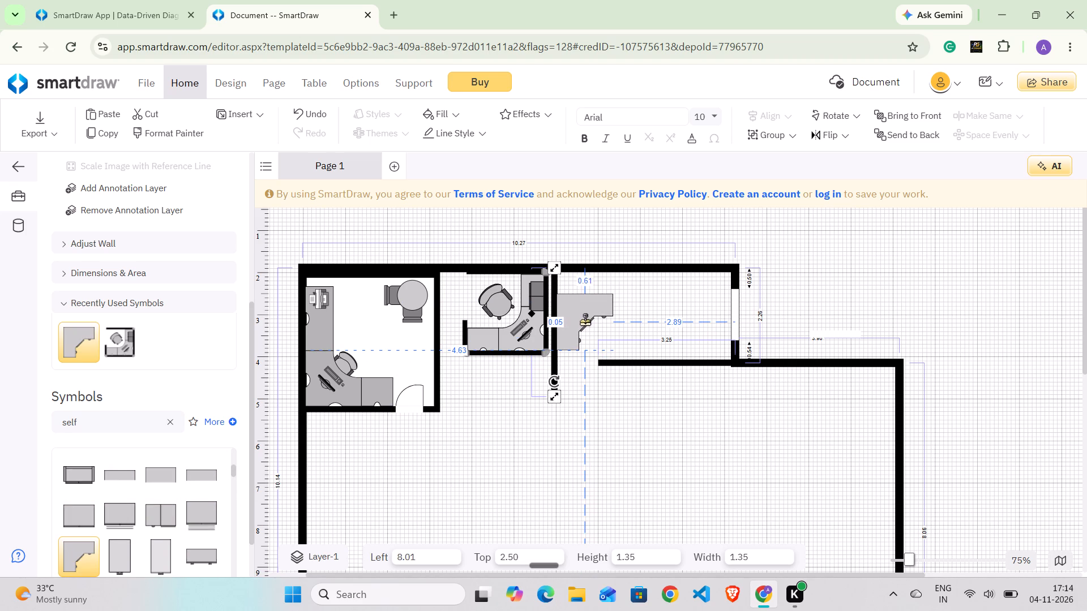
left_click_drag(585, 321, 585, 299)
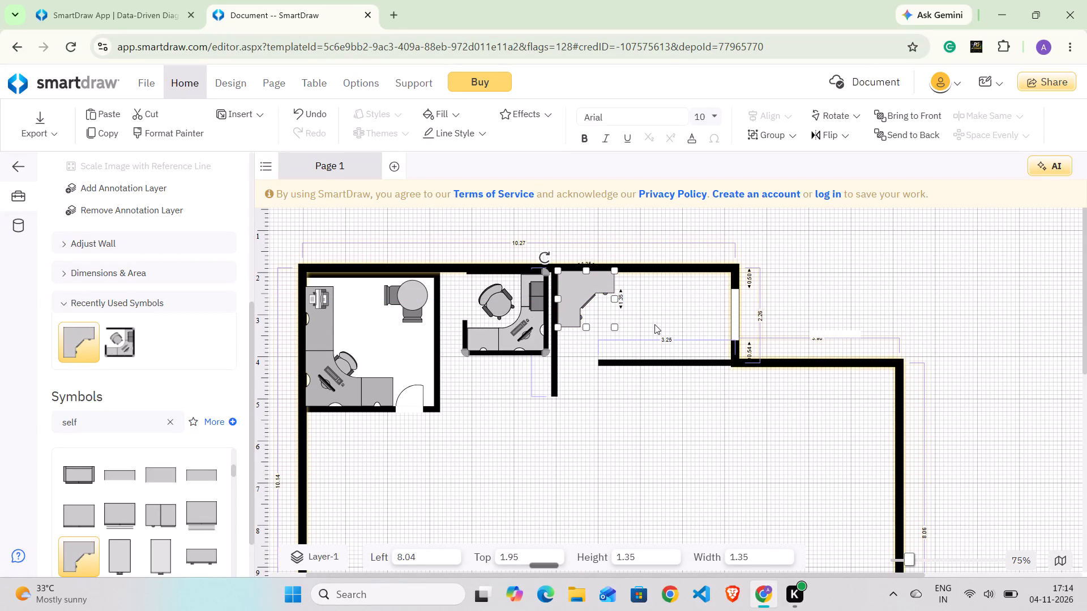
left_click(718, 418)
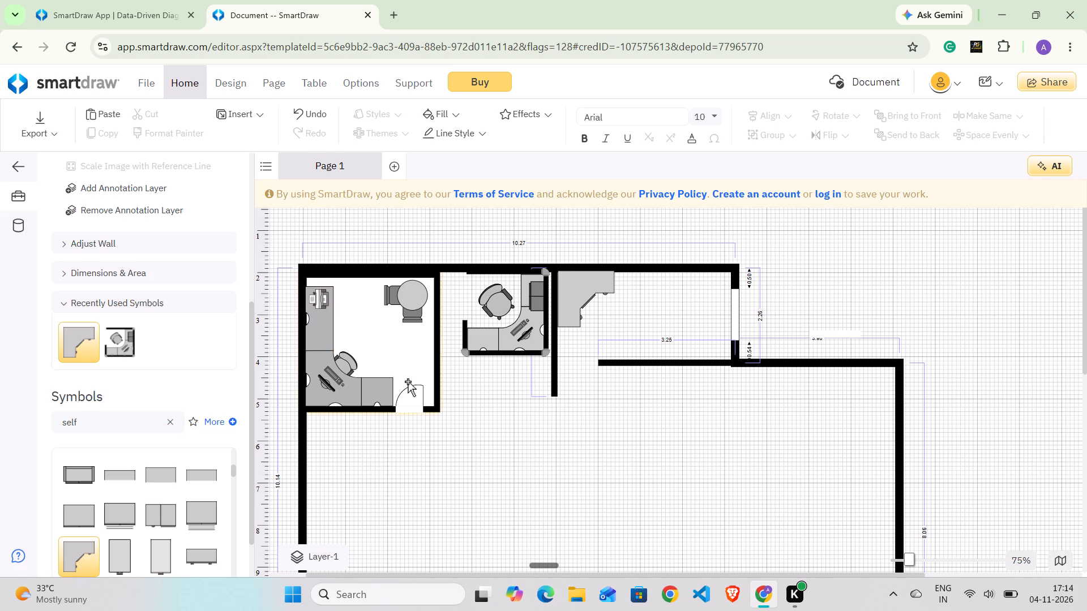
Search the symbol library for "scanner" and look through the results for the Technology symbols.
scroll(408, 381, "down", 4)
scroll(408, 381, "up", 1)
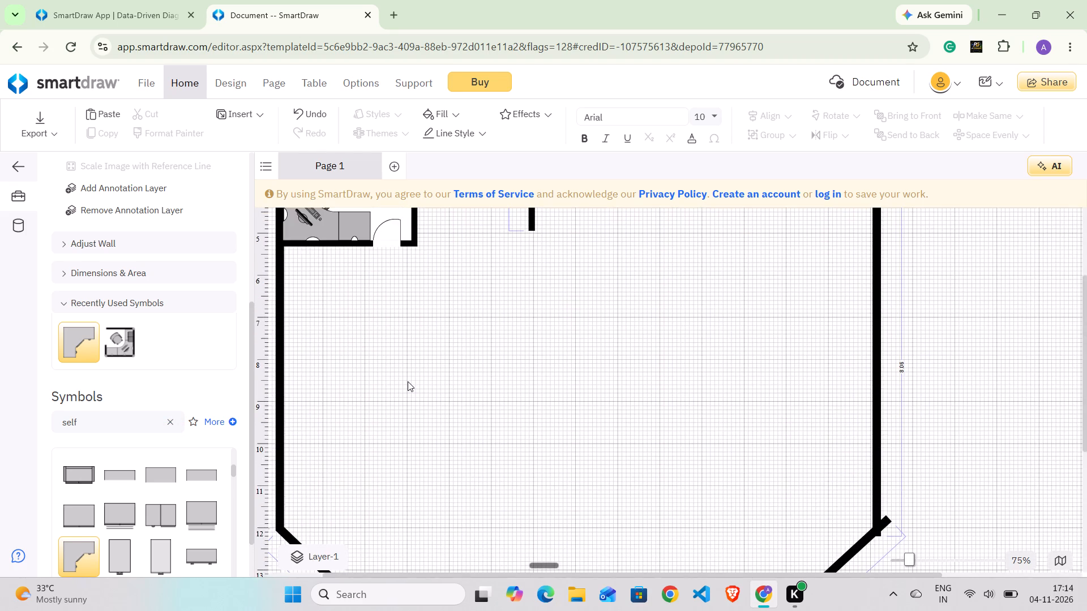
scroll(408, 381, "down", 1)
scroll(96, 446, "right", 1)
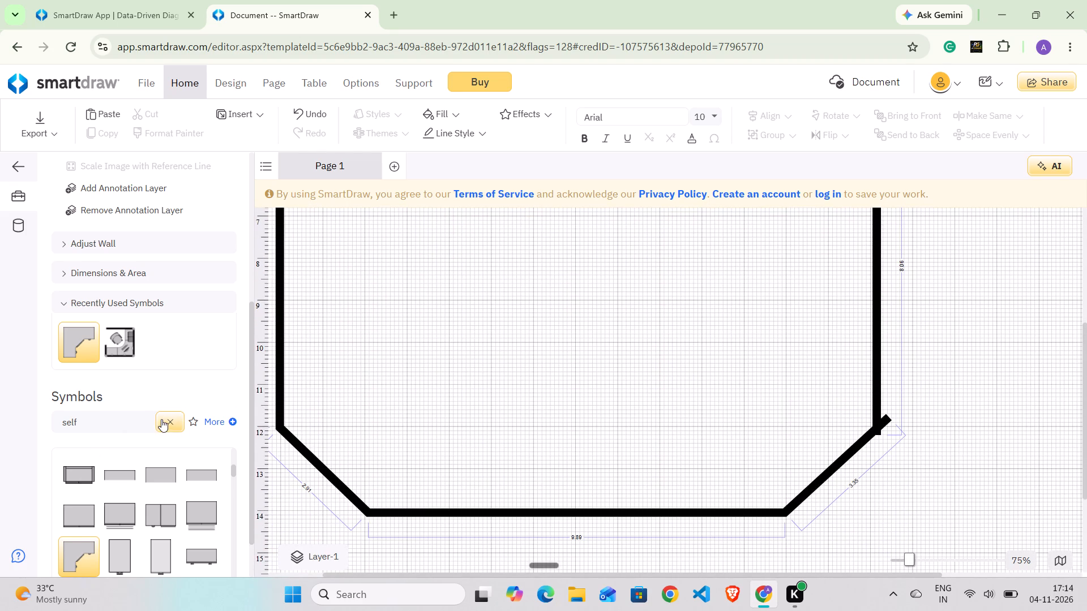
left_click(161, 419)
type("scanner")
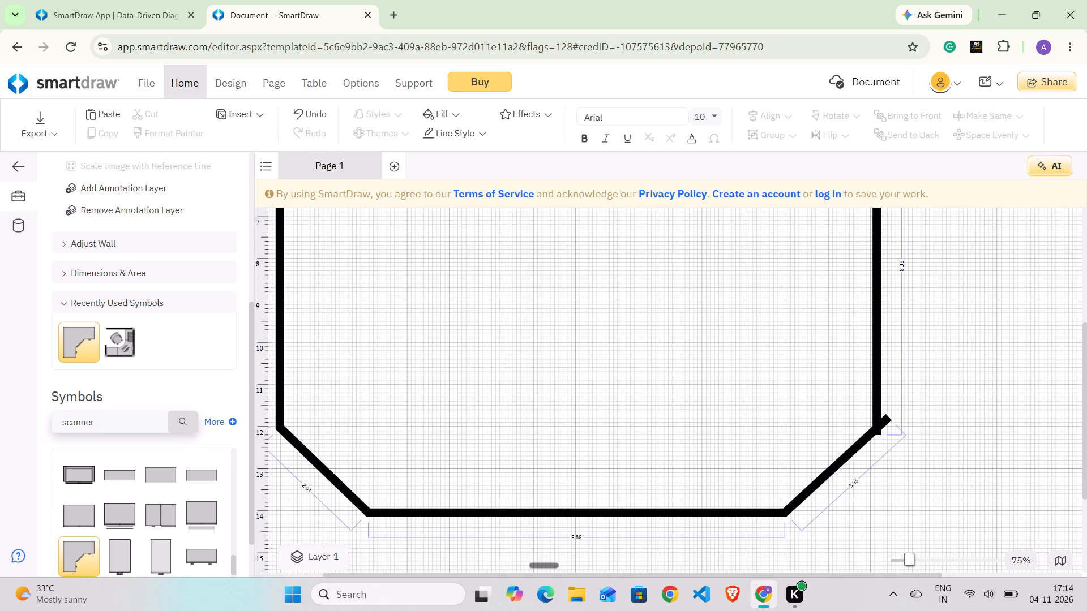
left_click(189, 429)
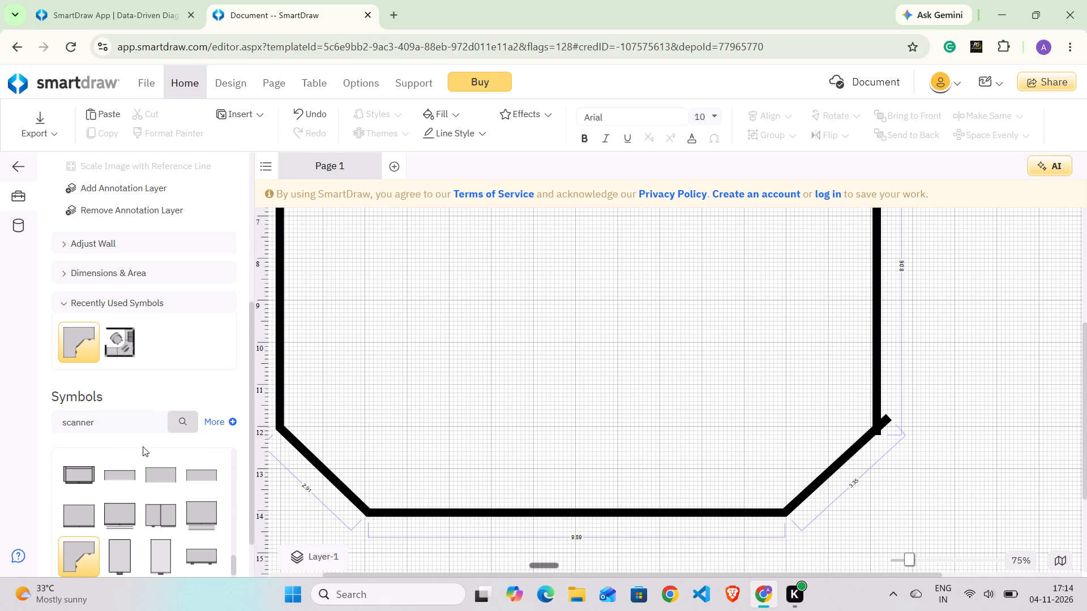
left_click(191, 432)
scroll(491, 455, "up", 1)
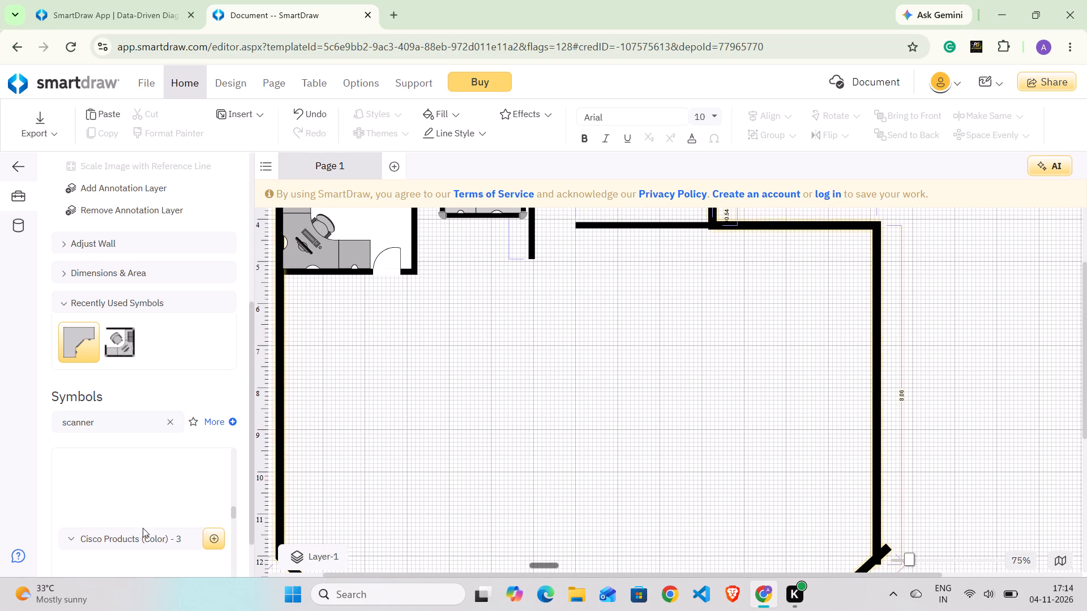
scroll(143, 528, "down", 1)
scroll(108, 522, "up", 1)
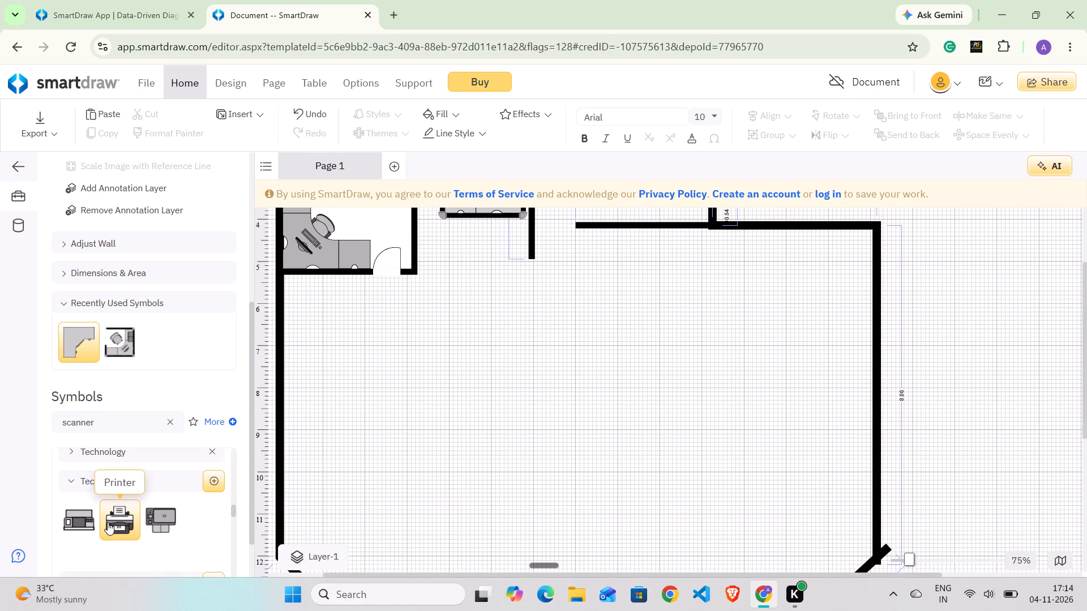
Place a Scanner symbol in the room with the wall opening, at about 10.2 left and 3.1 top.
scroll(529, 462, "up", 3)
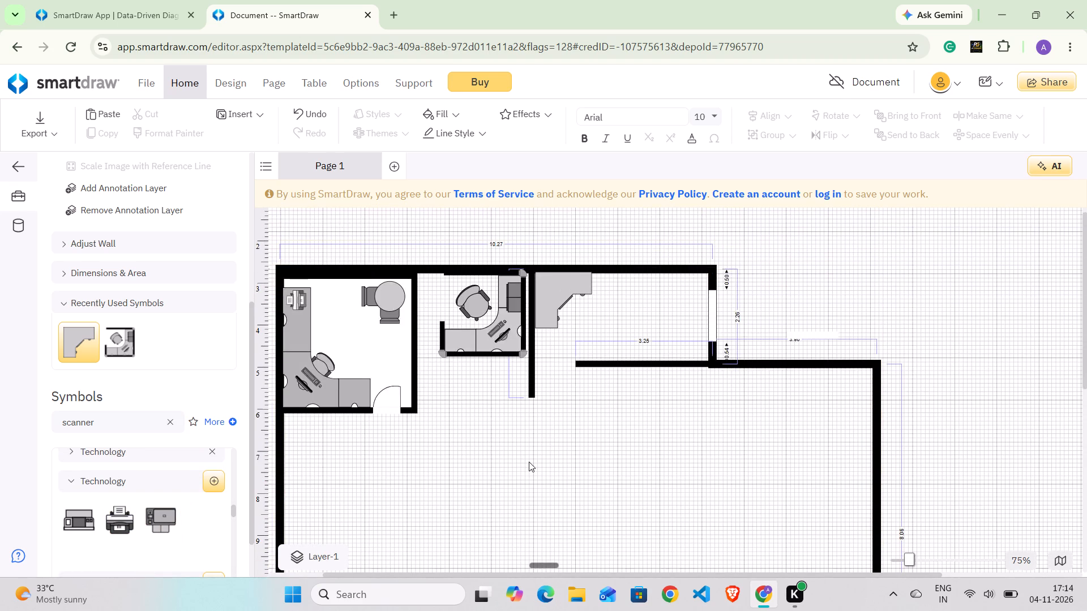
scroll(529, 462, "left", 1)
left_click_drag(68, 530, 549, 335)
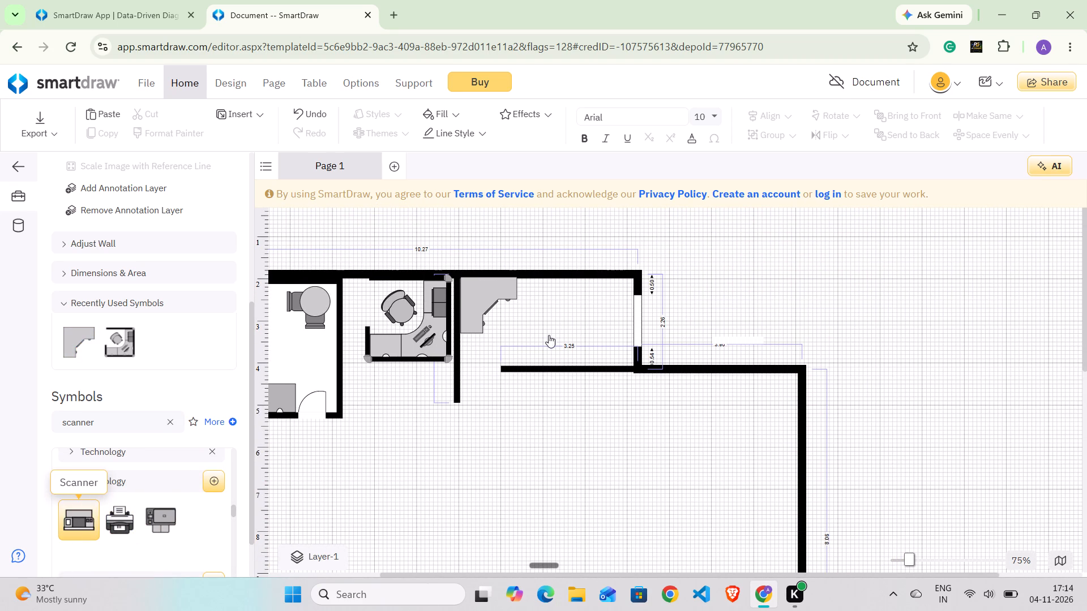
left_click_drag(549, 335, 85, 509)
left_click_drag(85, 509, 512, 382)
left_click_drag(512, 382, 532, 370)
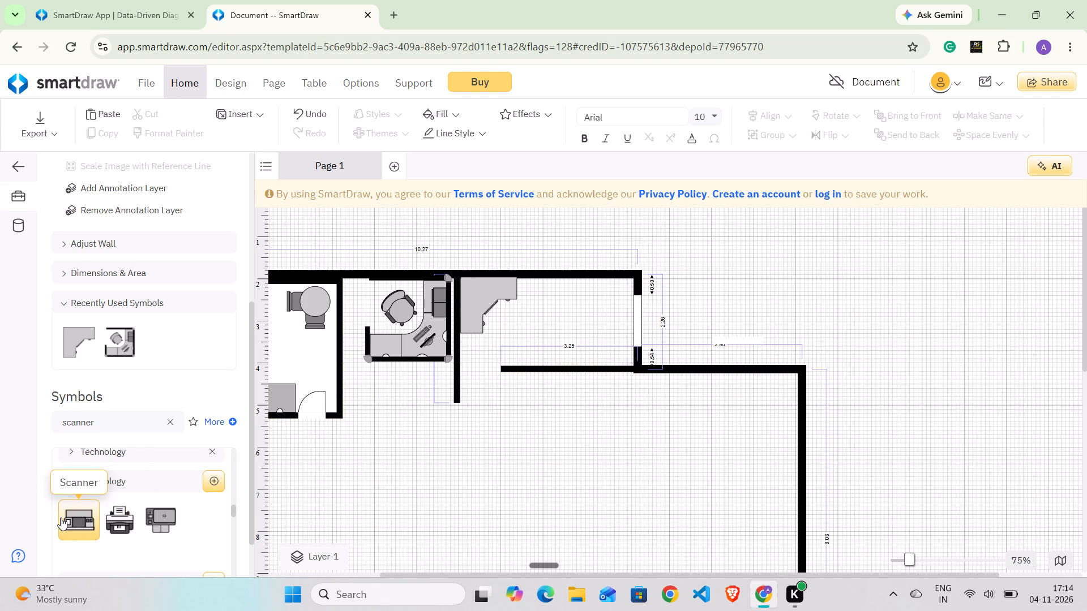
left_click(61, 518)
left_click(77, 523)
left_click_drag(89, 527, 515, 371)
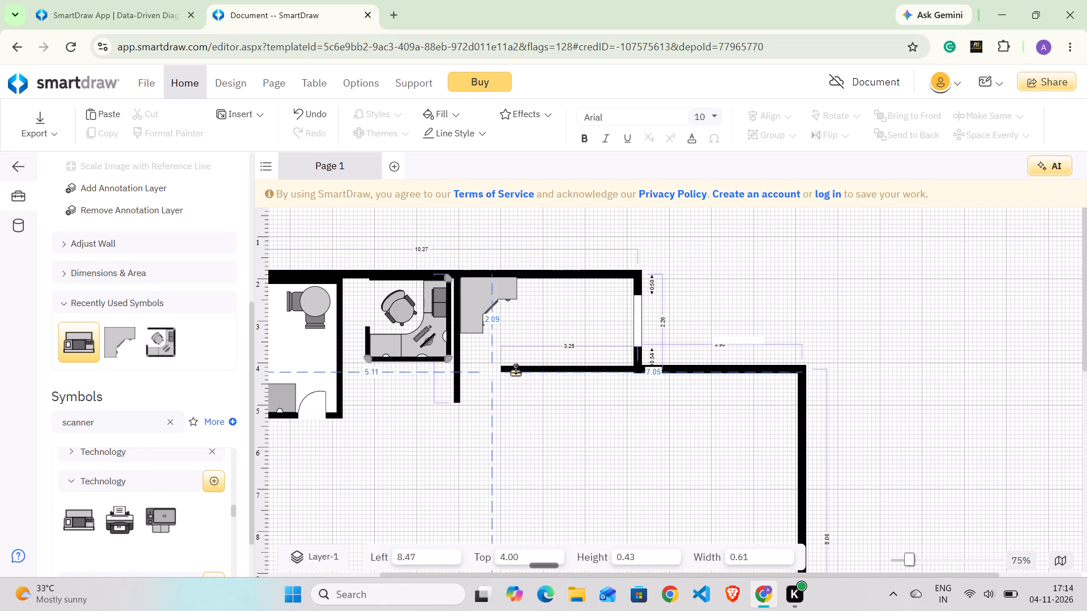
left_click_drag(515, 371, 565, 336)
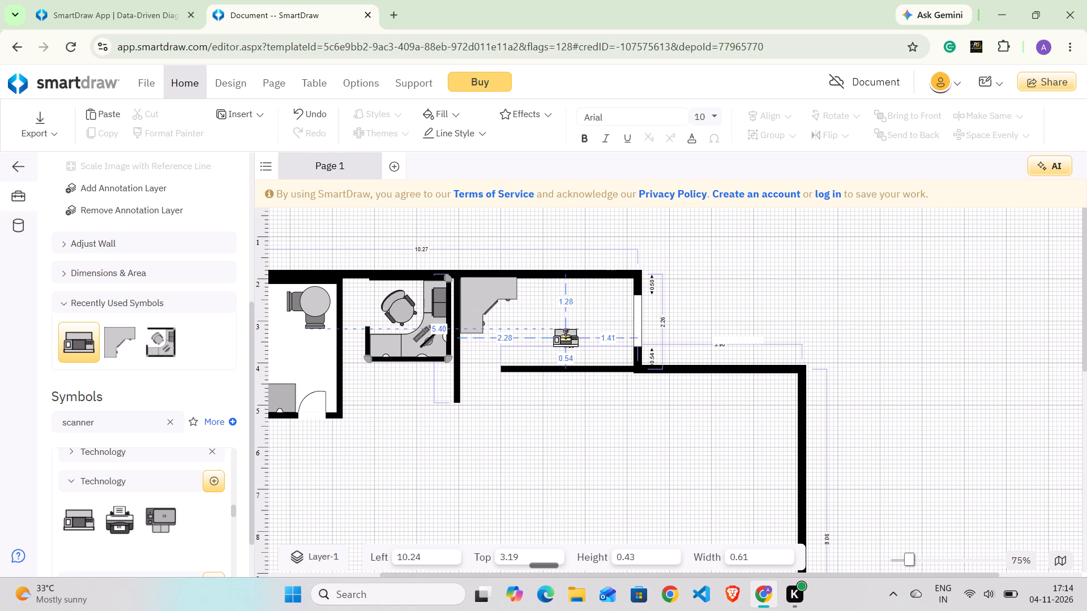
left_click_drag(565, 336, 565, 334)
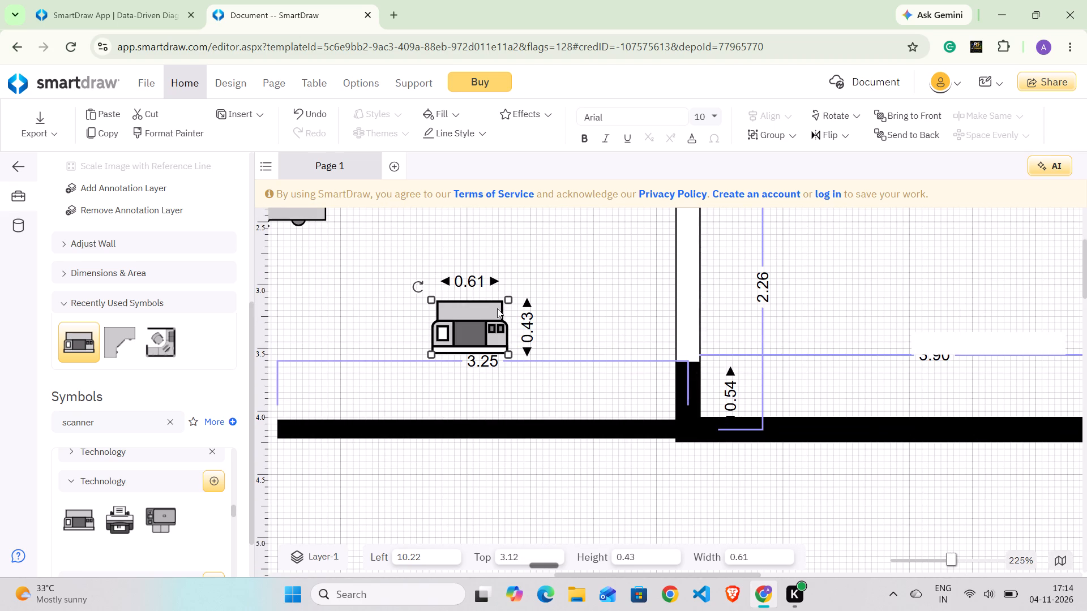
Rotate the scanner half a turn so its rear faces the opposite way.
left_click_drag(420, 286, 551, 402)
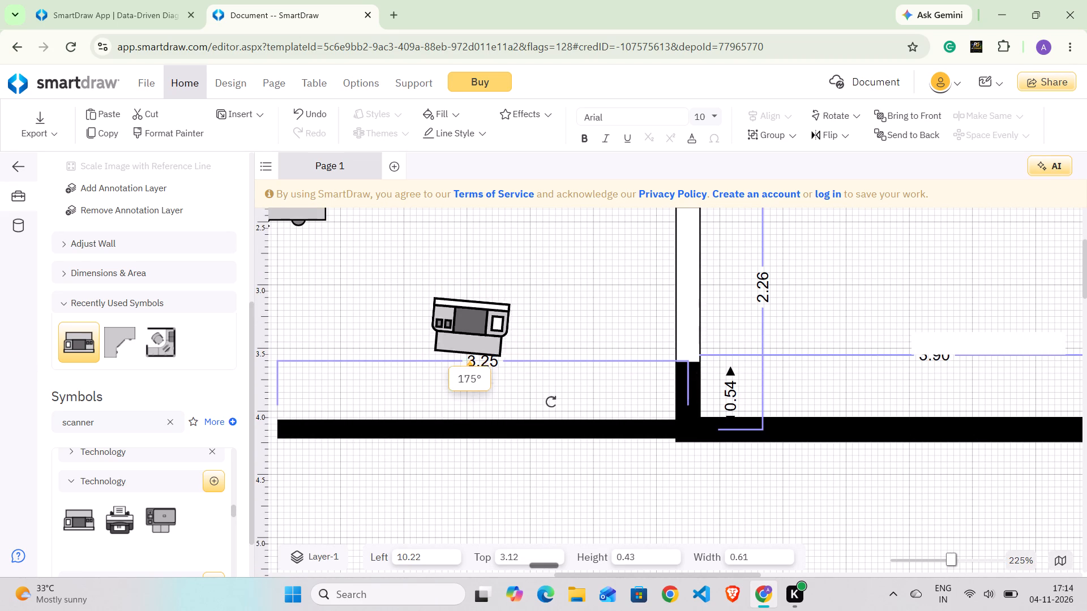
left_click_drag(551, 402, 551, 396)
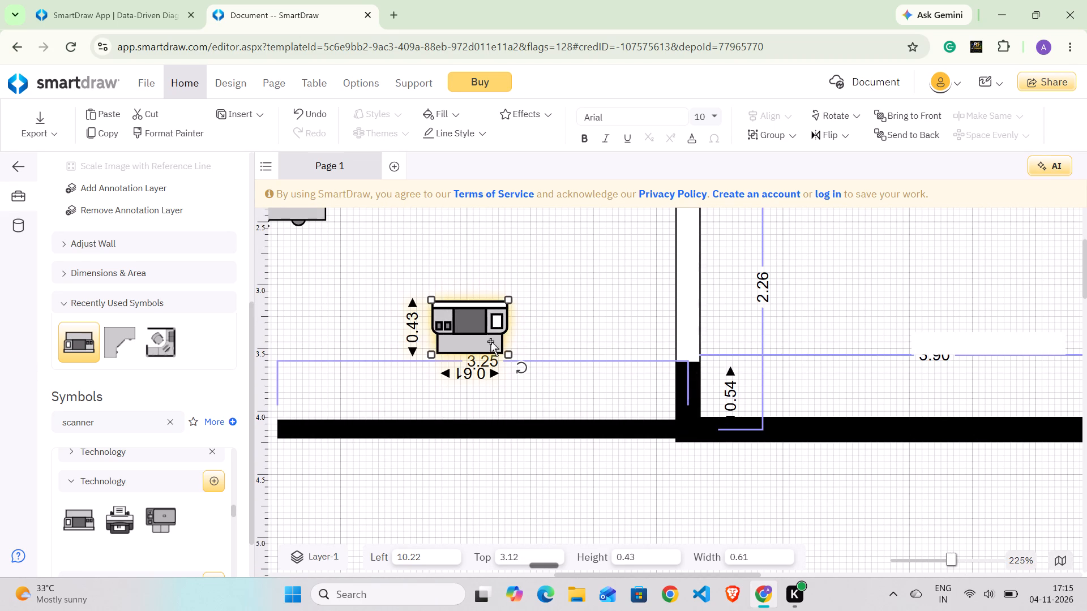
Move the scanner up against the bottom wall of the room with the wall opening, at about 10.76 left and 3.64 top.
left_click_drag(485, 335, 579, 388)
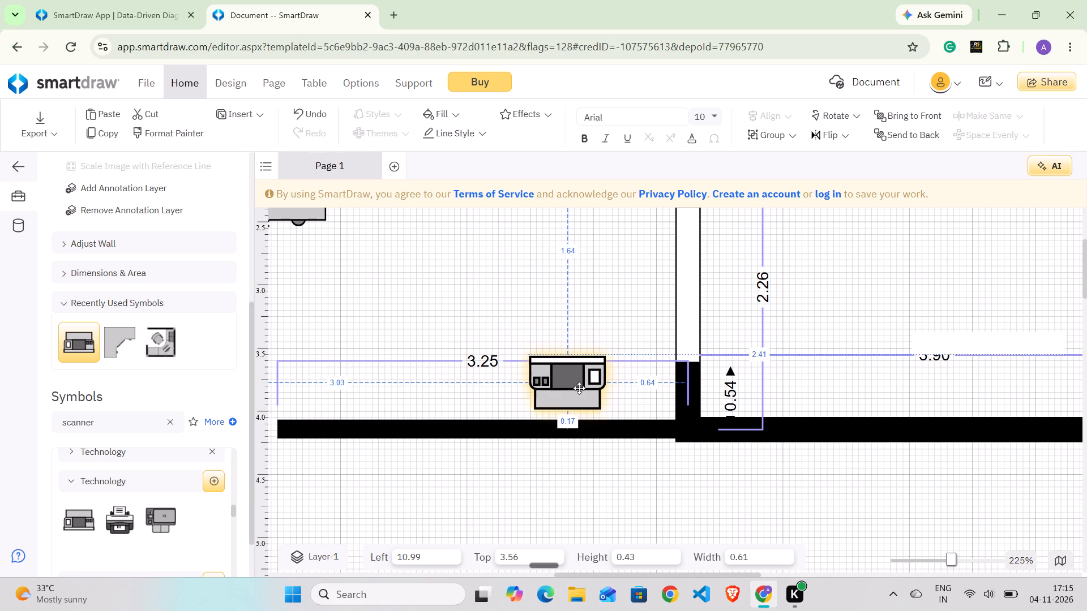
left_click_drag(579, 388, 553, 399)
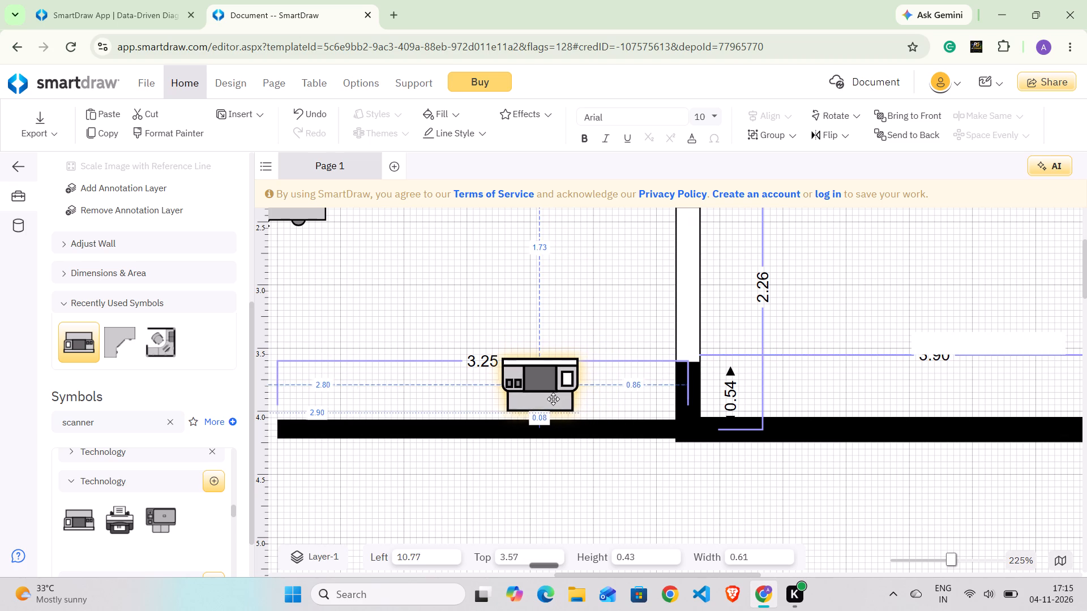
left_click_drag(553, 399, 514, 417)
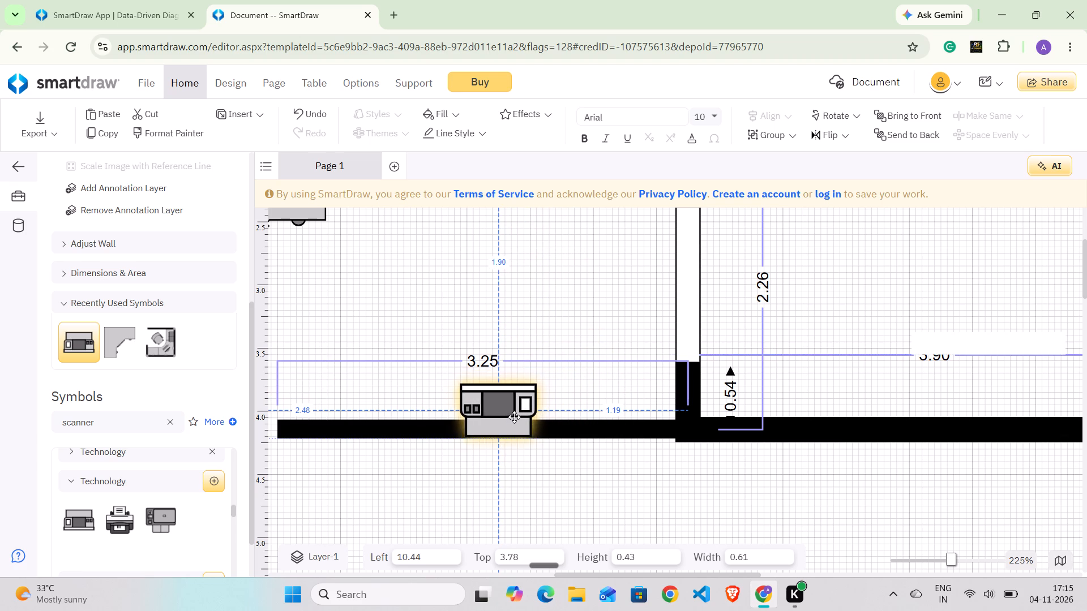
left_click_drag(514, 417, 520, 400)
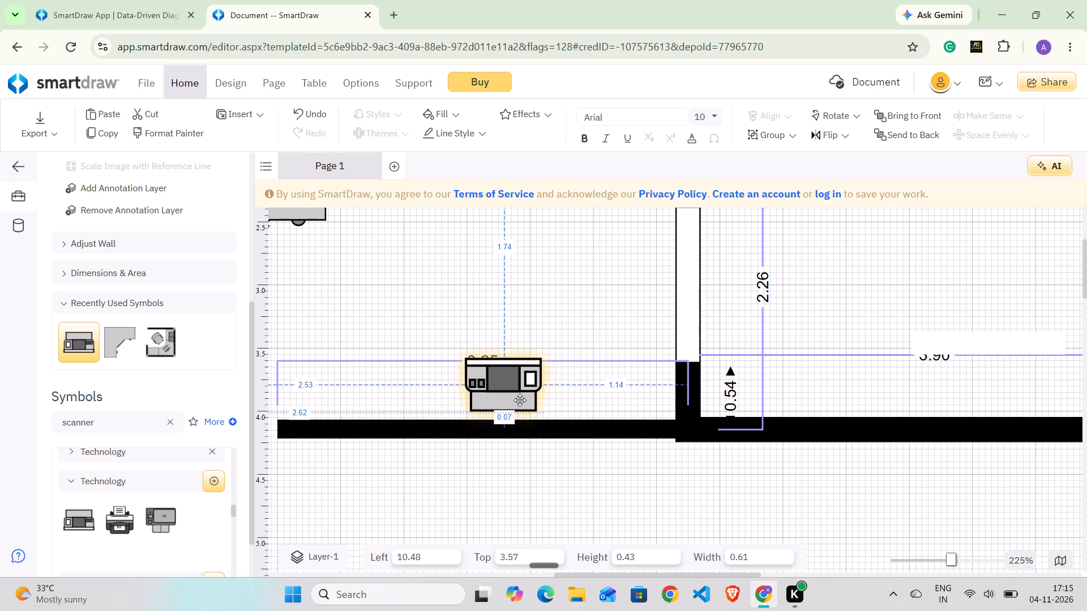
left_click_drag(520, 400, 536, 404)
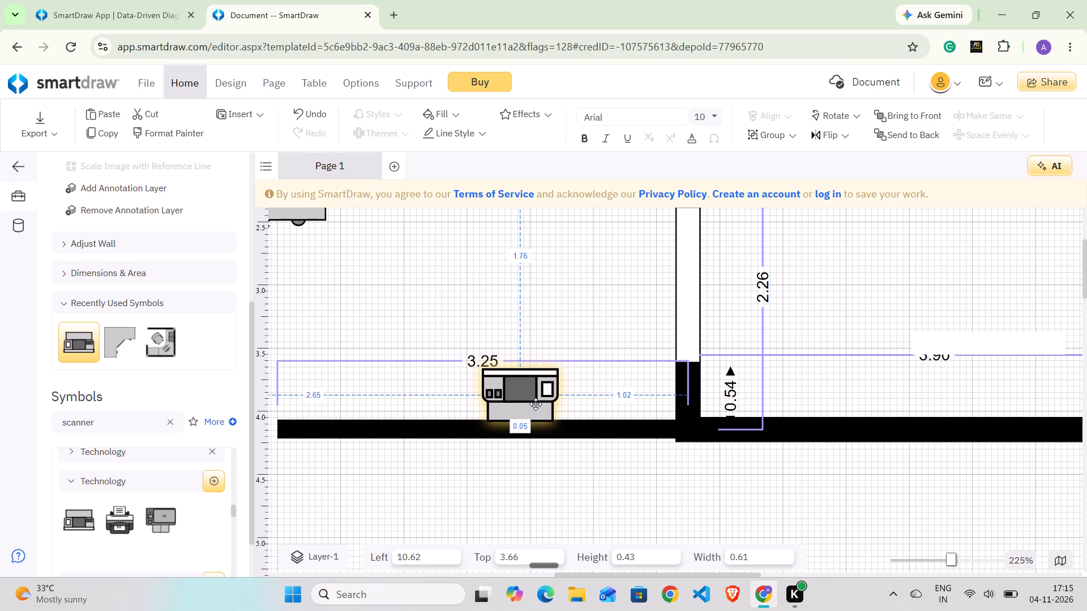
left_click_drag(536, 404, 532, 397)
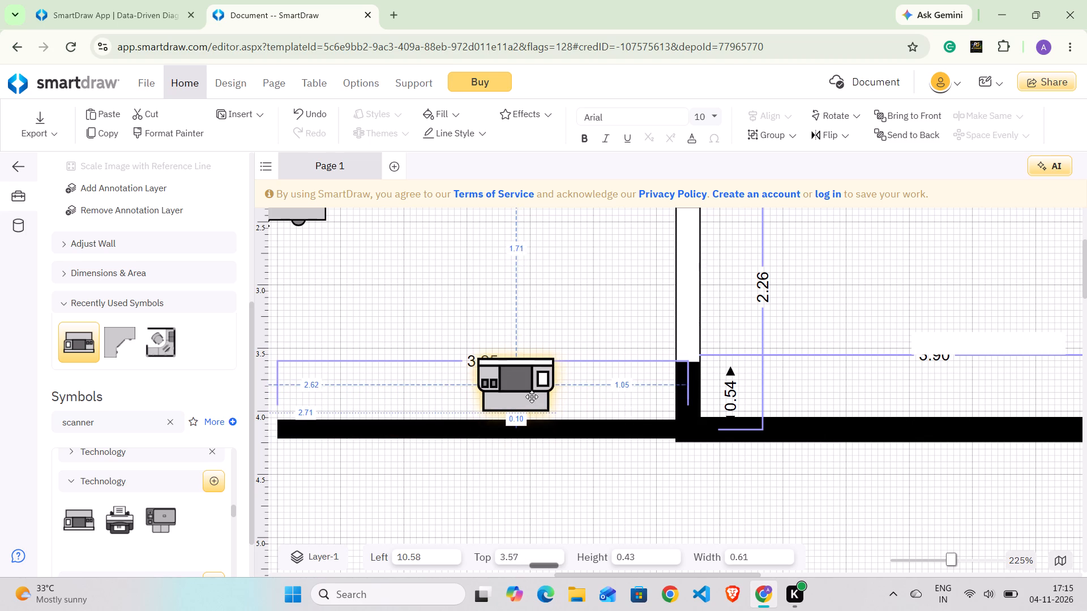
left_click_drag(532, 397, 550, 399)
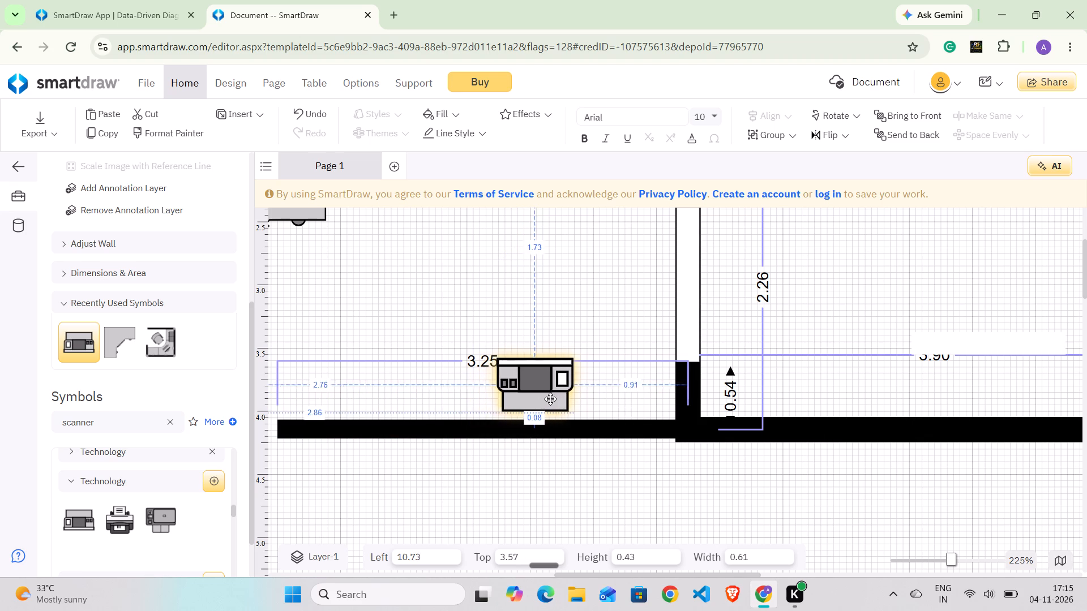
left_click_drag(550, 399, 602, 399)
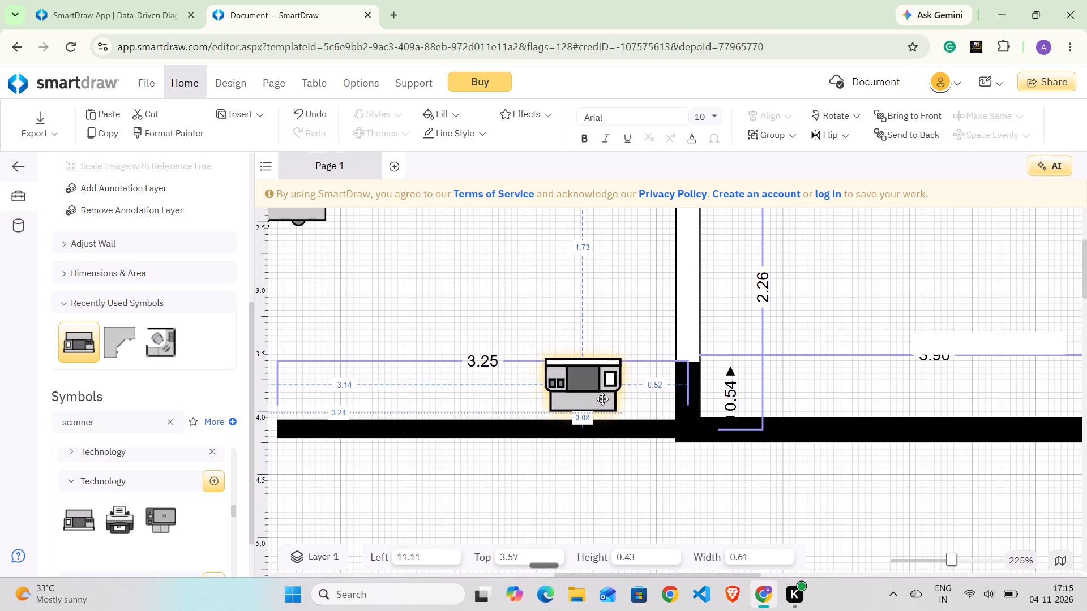
left_click_drag(602, 399, 571, 402)
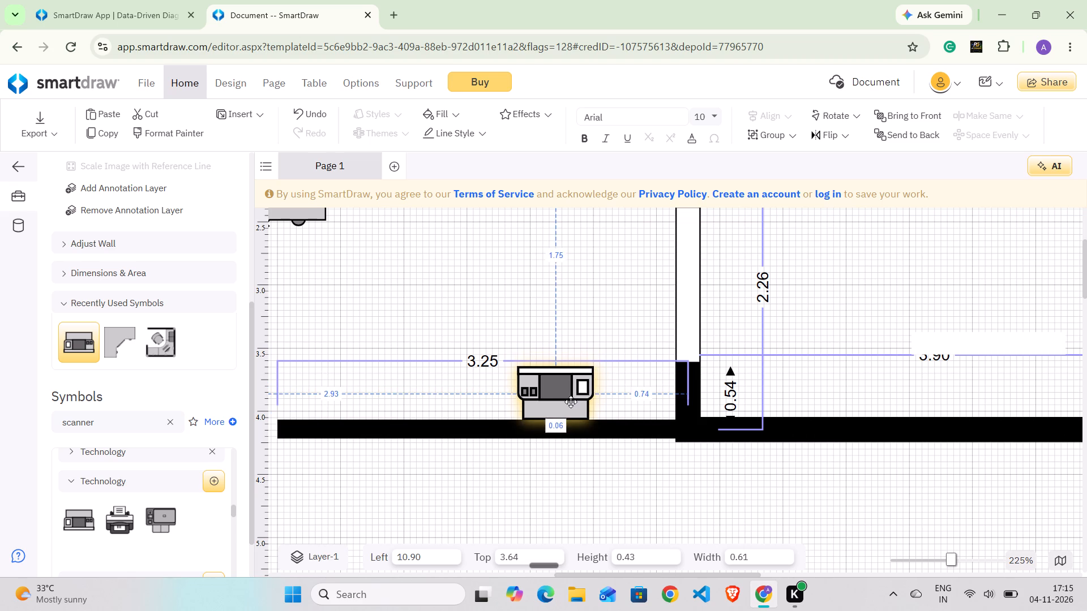
left_click_drag(571, 402, 551, 401)
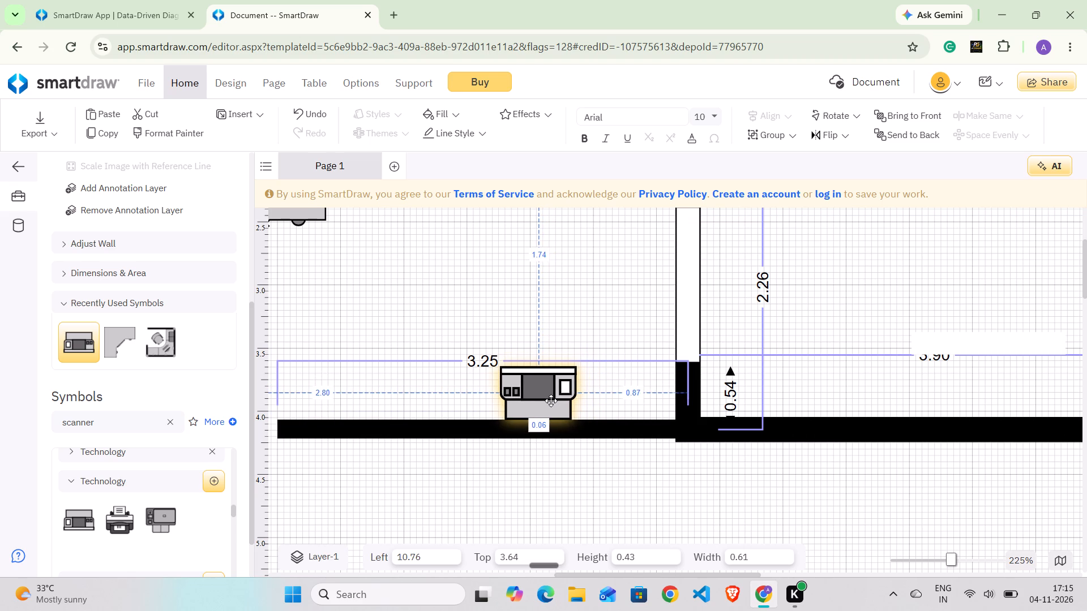
left_click_drag(551, 401, 553, 401)
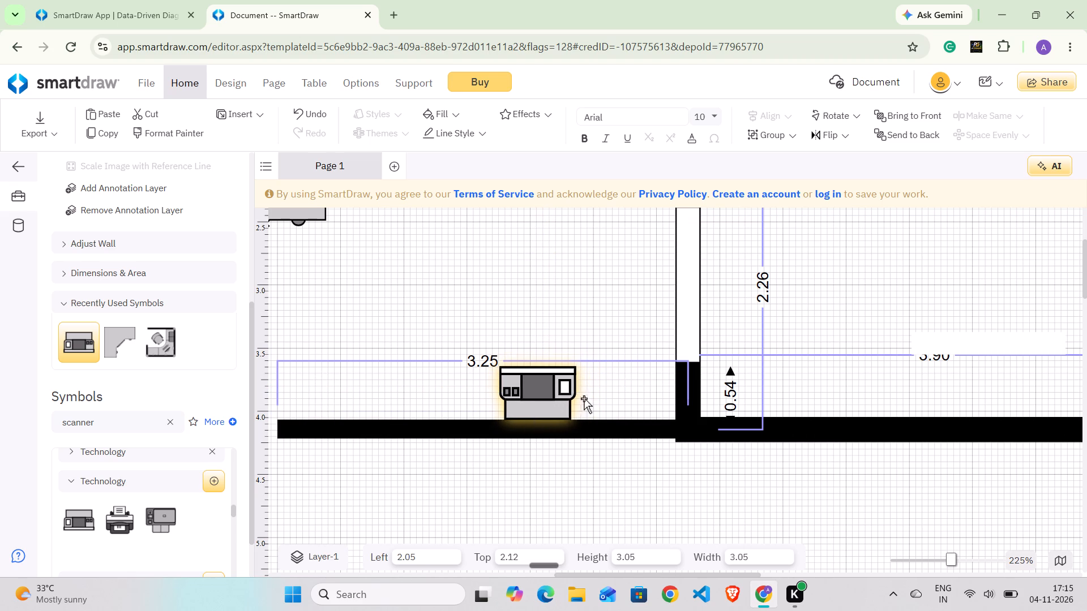
Search the symbol library for "conference".
scroll(748, 393, "up", 1)
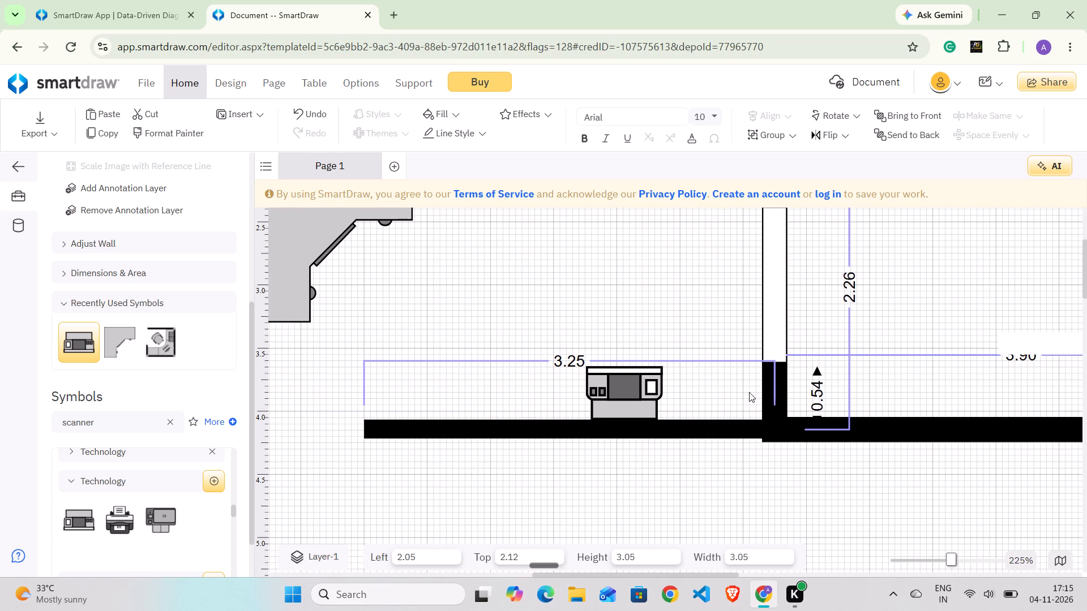
scroll(492, 322, "right", 1)
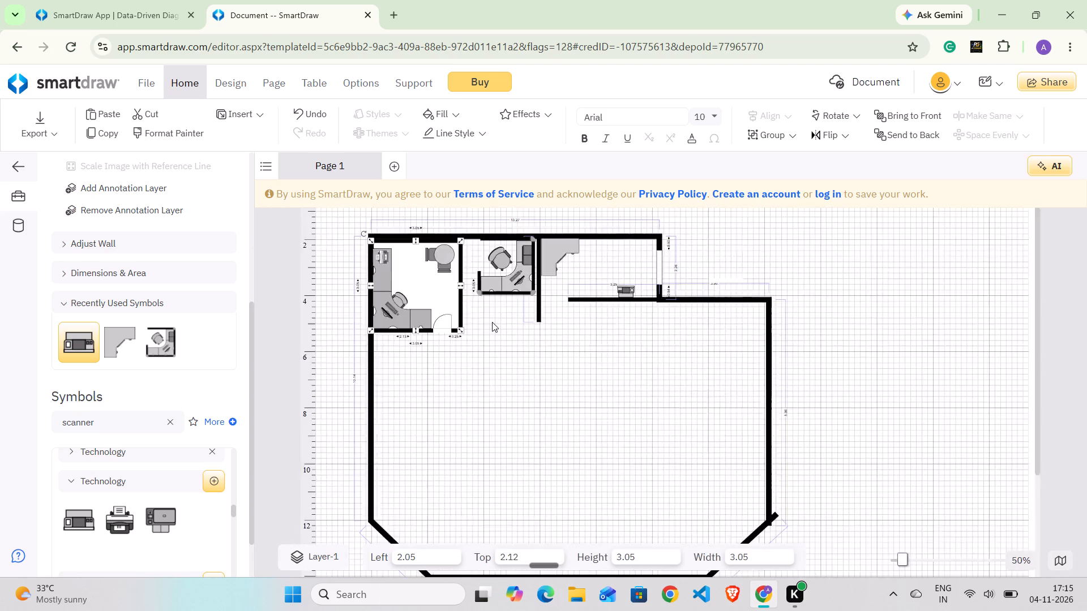
scroll(622, 428, "down", 2)
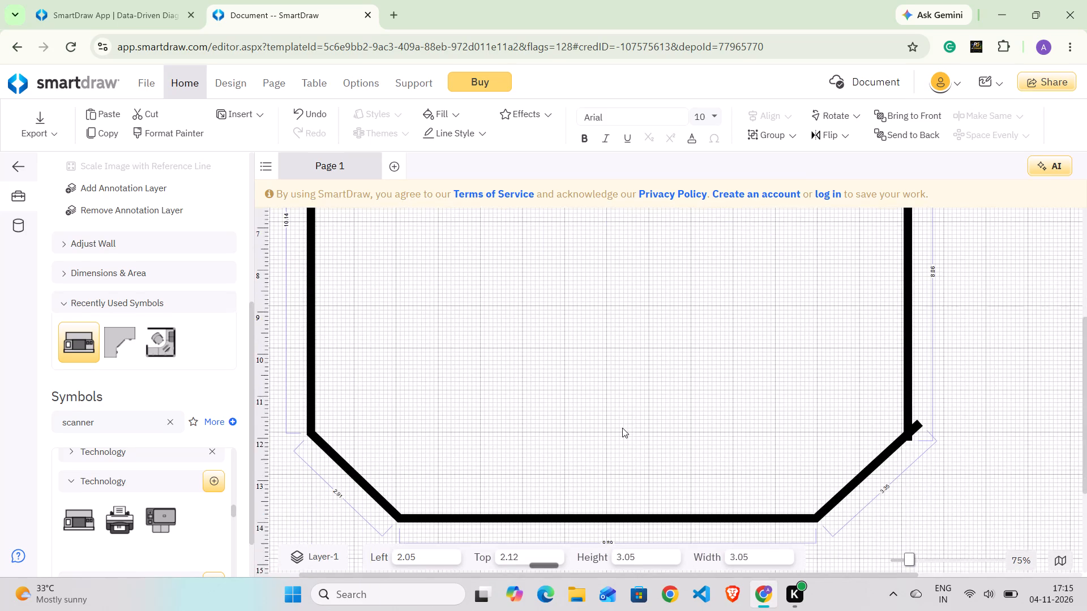
scroll(622, 428, "down", 1)
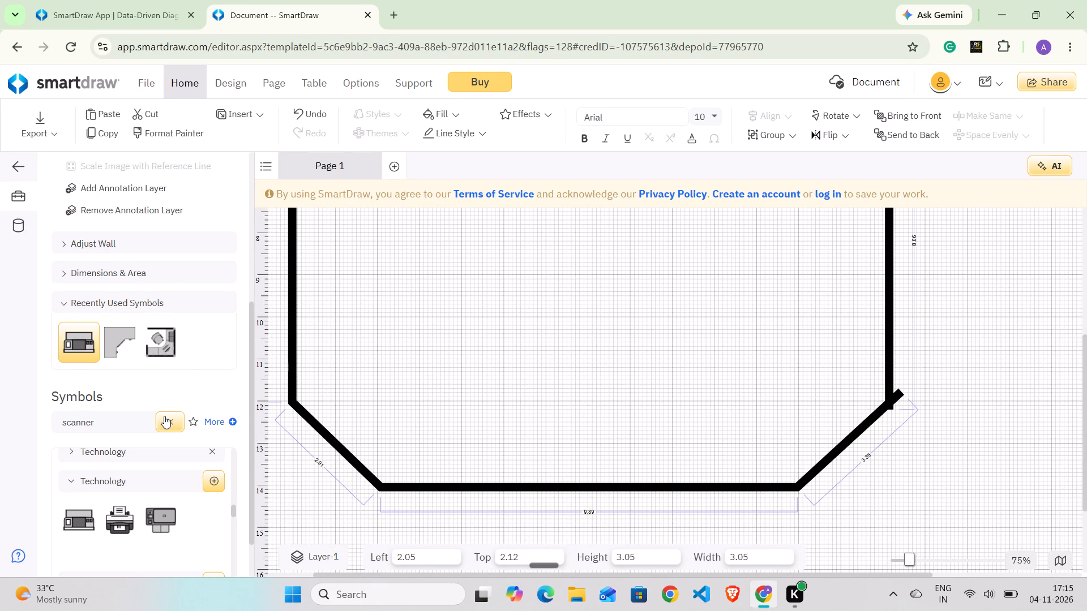
left_click(164, 416)
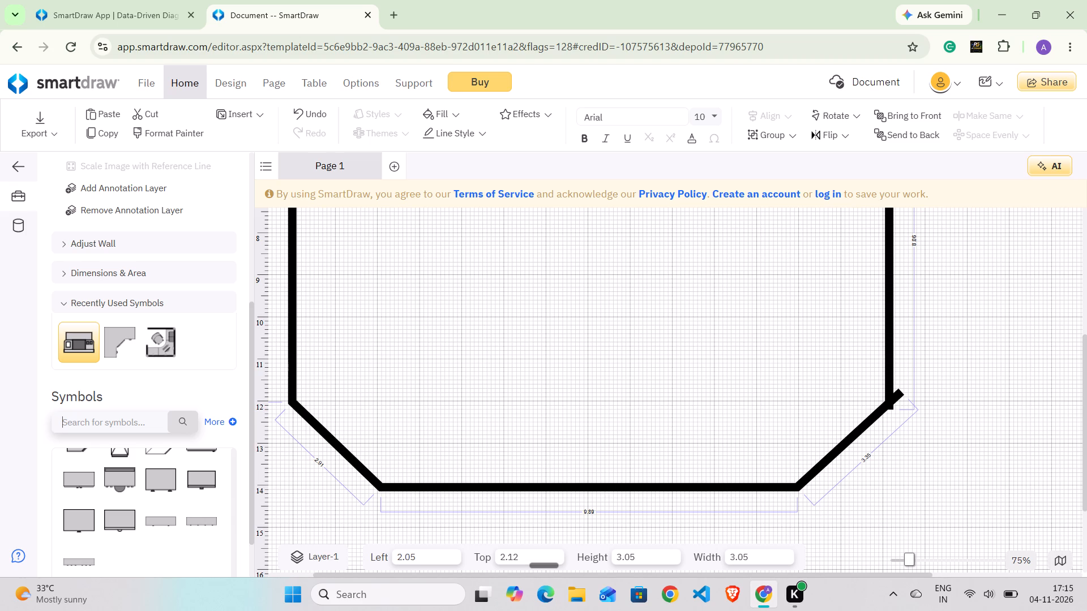
key("c")
type("onference")
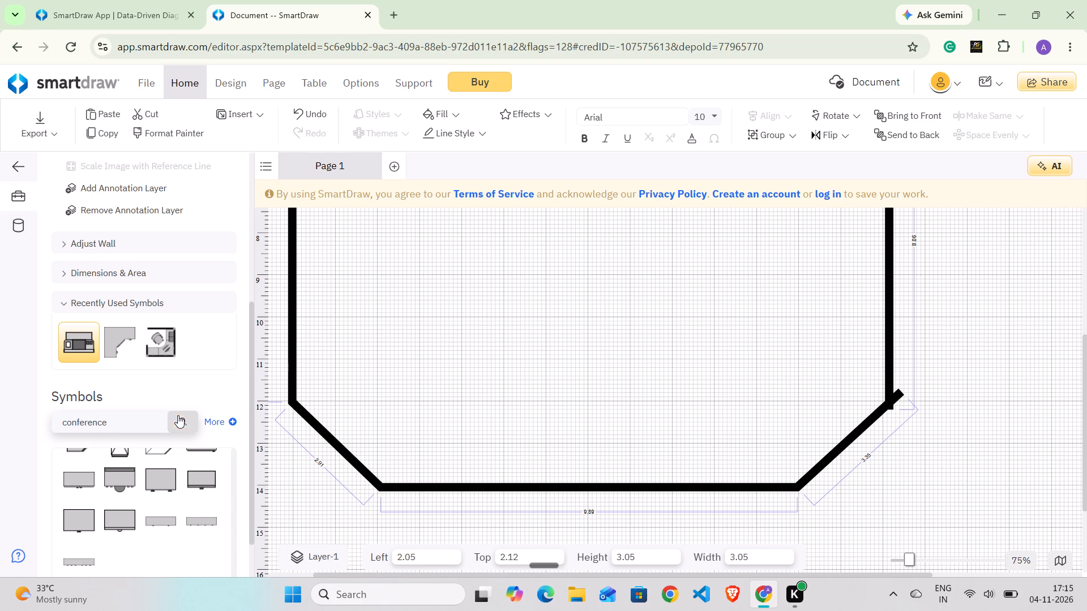
left_click(178, 415)
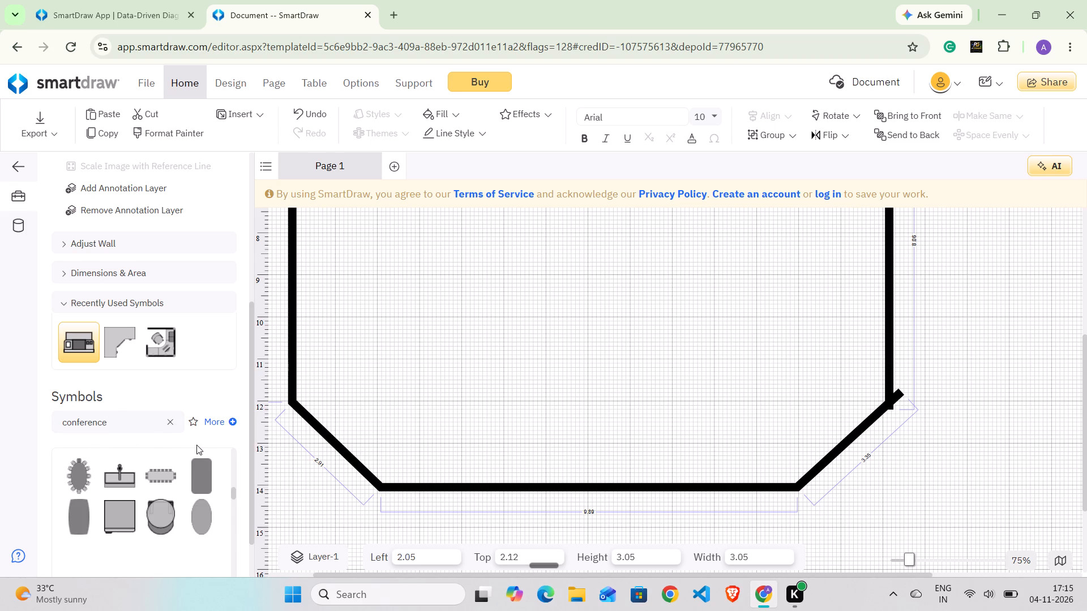
Place an Oval Conference Table against the left outer wall below the furnished office, at about 2.05 left and 6.24 top.
scroll(394, 414, "up", 1)
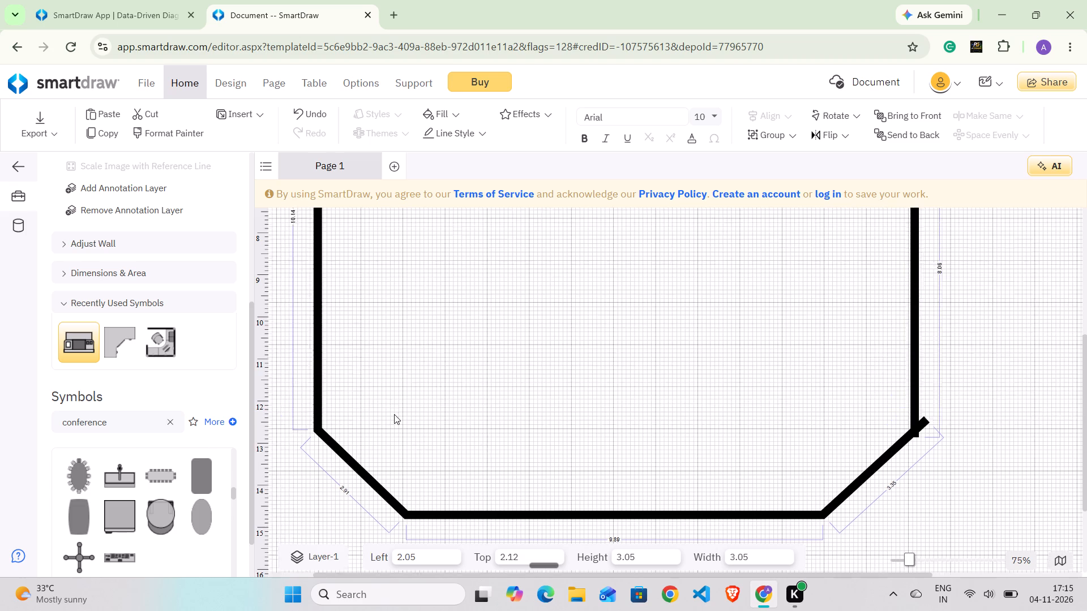
scroll(394, 414, "up", 1)
scroll(394, 414, "down", 1)
scroll(394, 414, "up", 1)
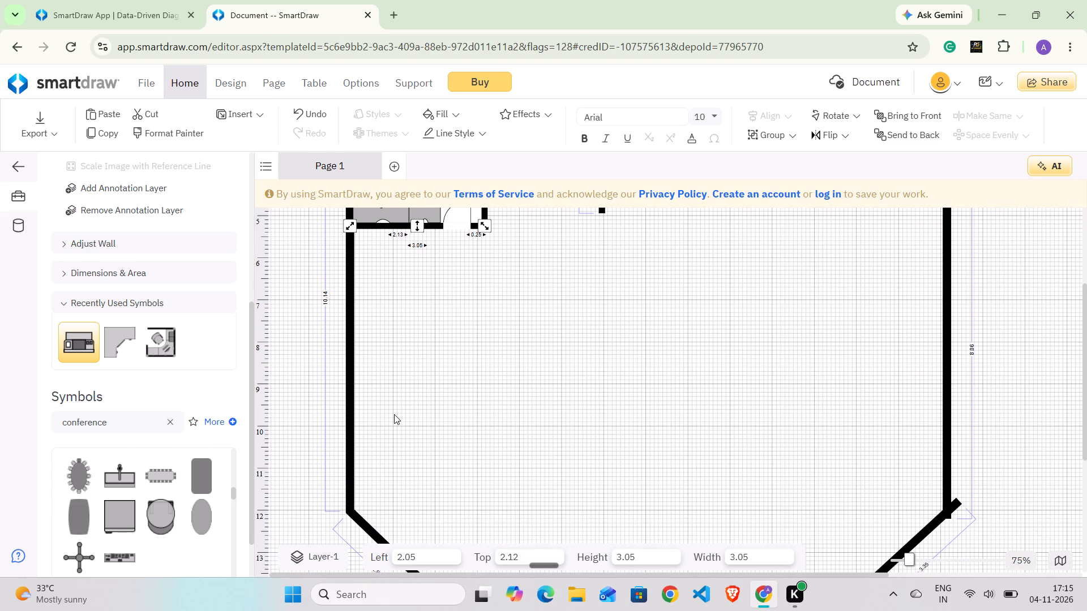
left_click_drag(69, 471, 75, 470)
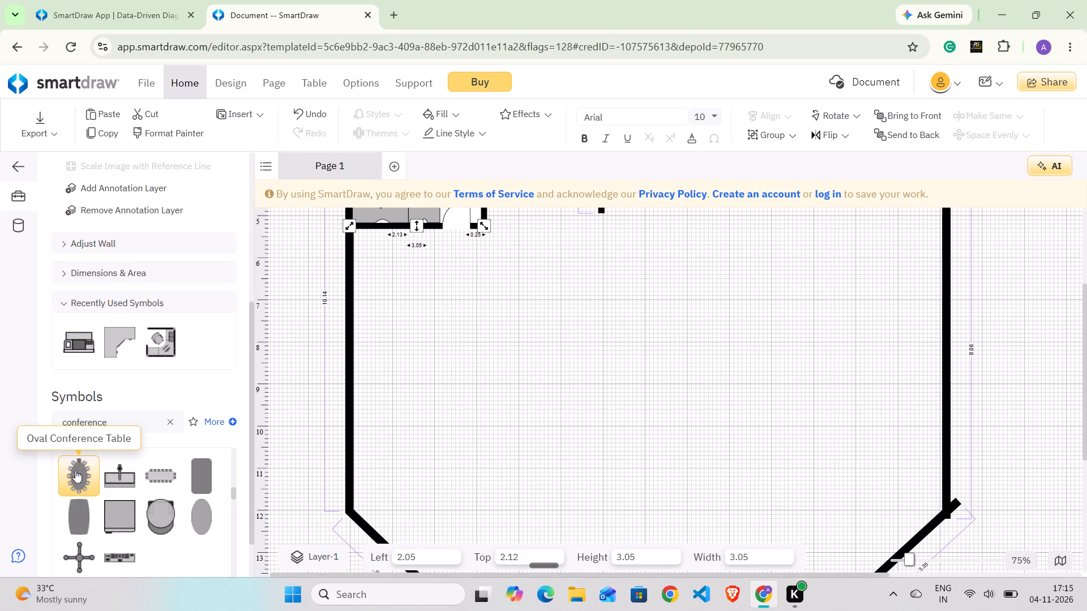
left_click_drag(75, 470, 96, 462)
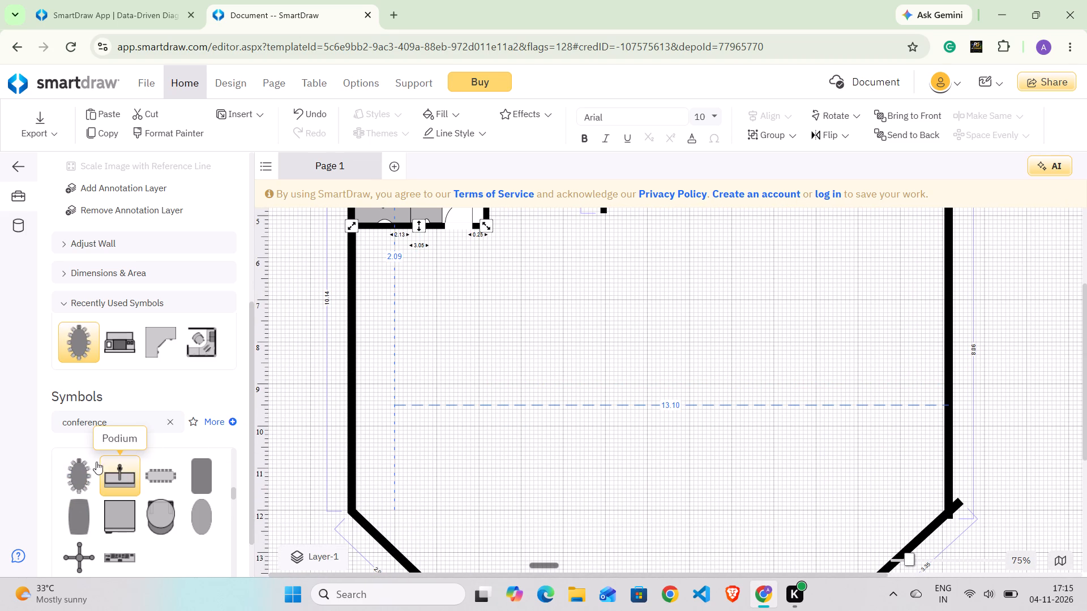
left_click_drag(96, 462, 80, 468)
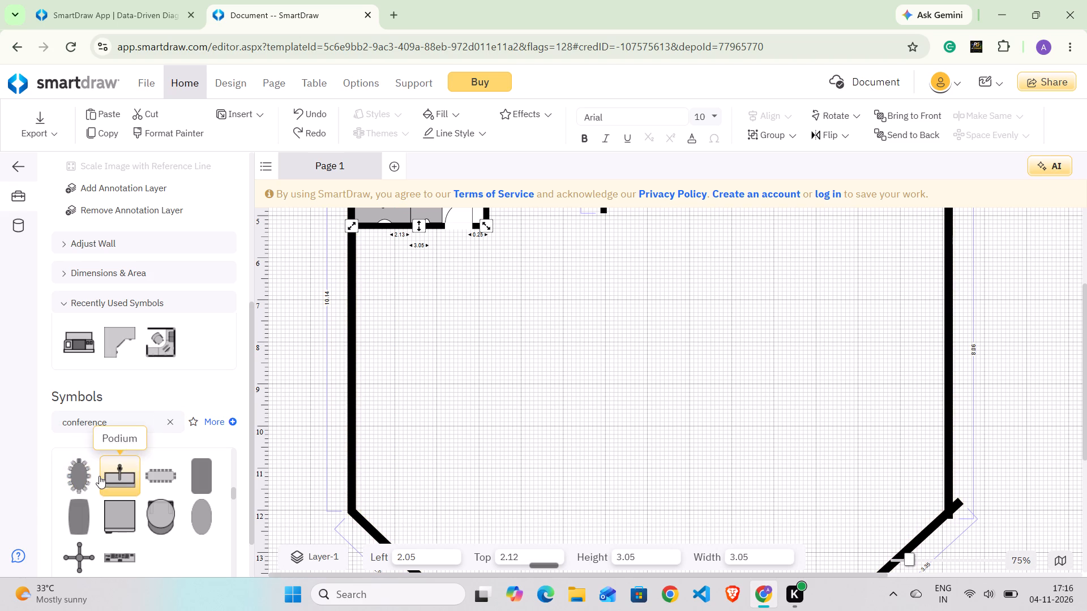
left_click_drag(87, 471, 439, 369)
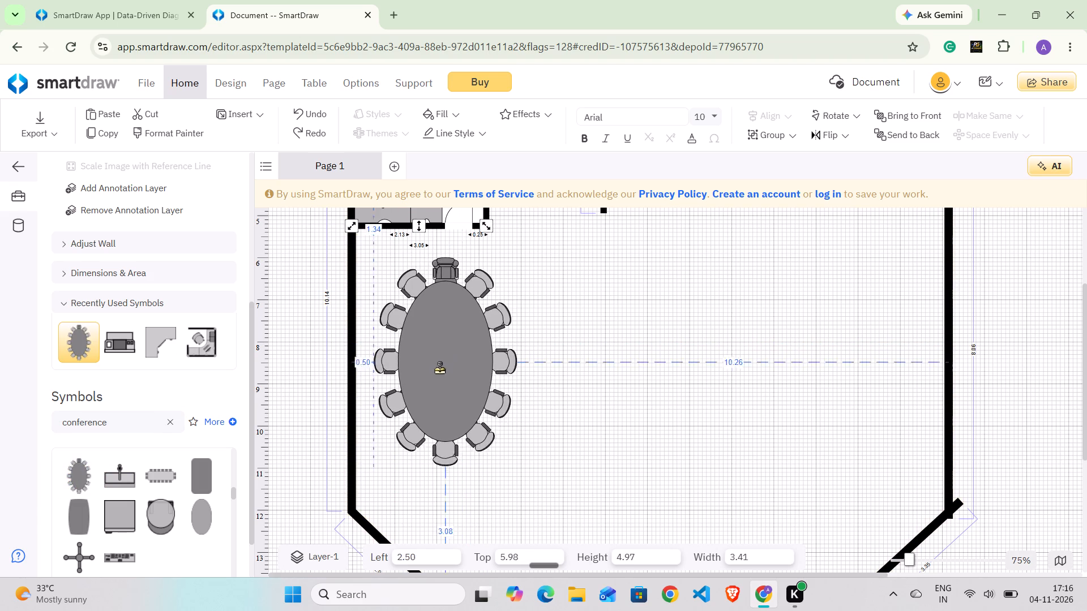
left_click_drag(439, 369, 429, 372)
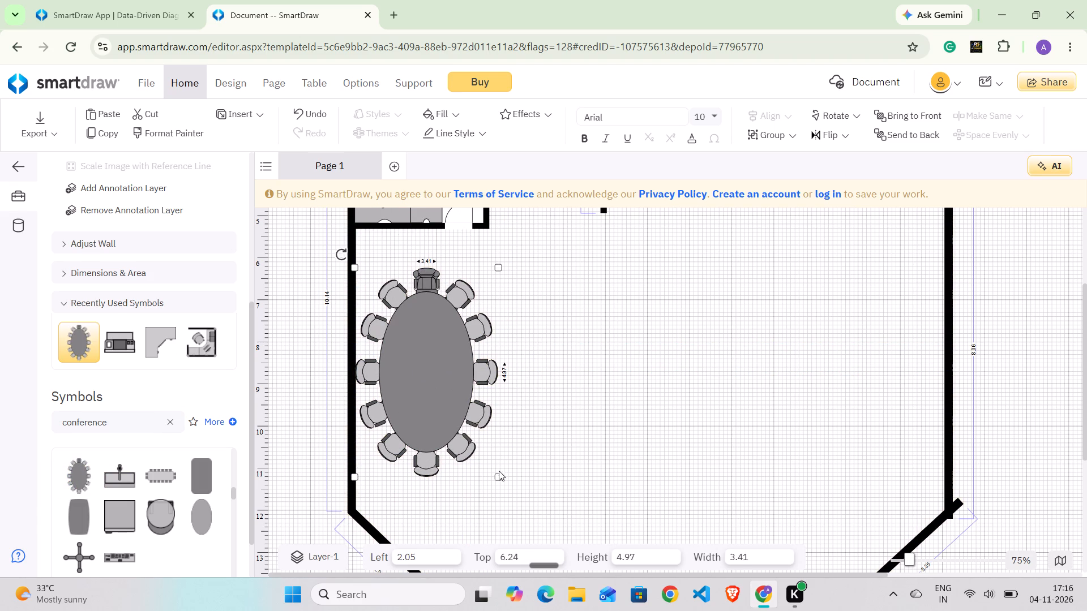
Shrink the oval conference table proportionally to about 4.06 high and 2.79 wide.
left_click_drag(499, 477, 470, 454)
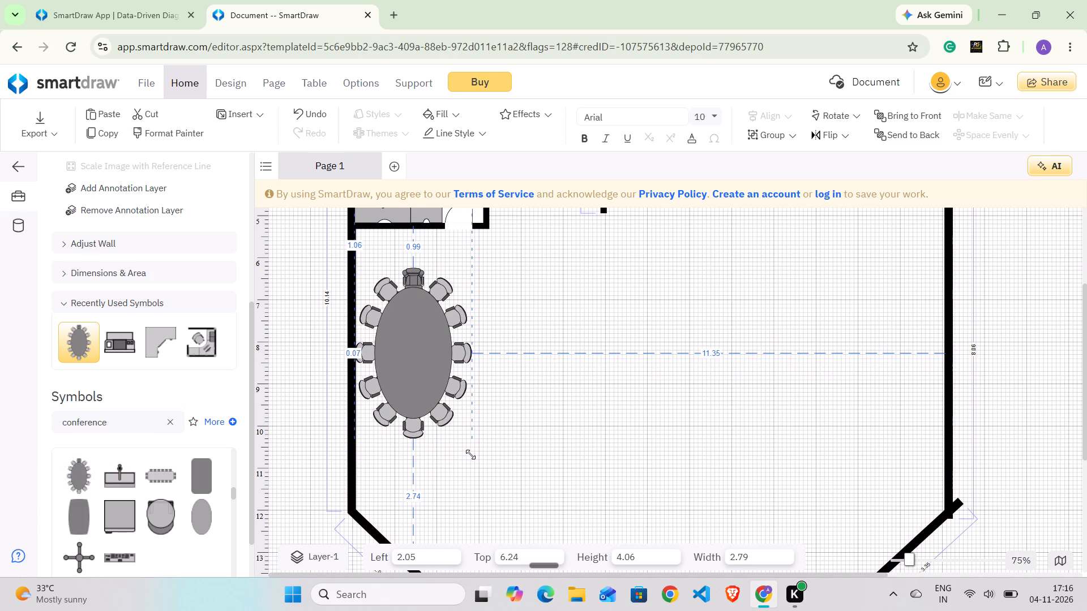
Move the conference table just above the bottom outer wall, at about 5.73 left and 9.80 top.
left_click_drag(423, 359, 437, 417)
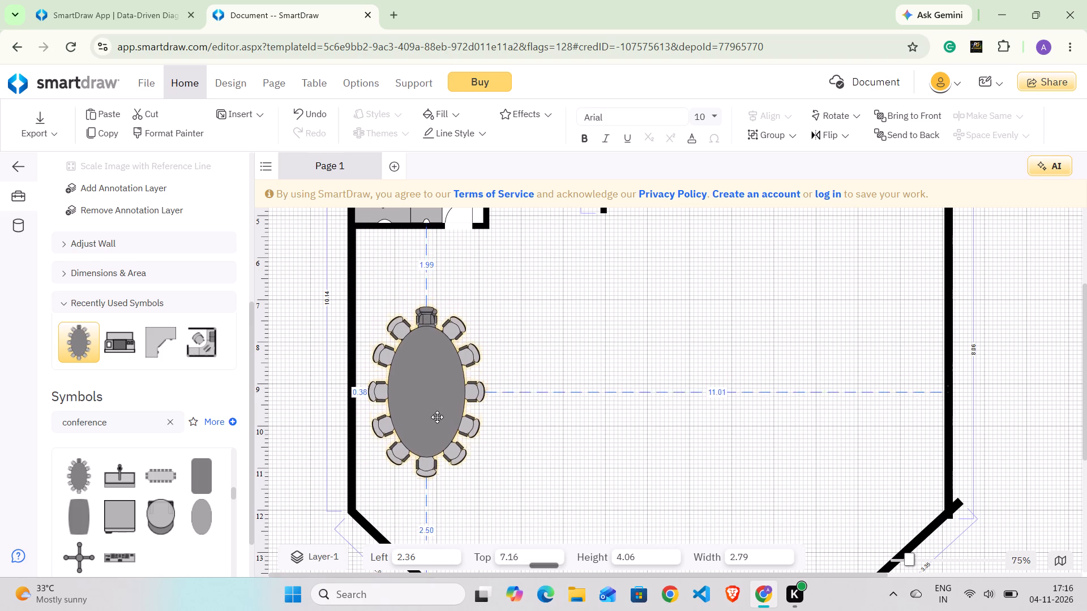
left_click_drag(437, 417, 445, 436)
scroll(445, 436, "down", 1)
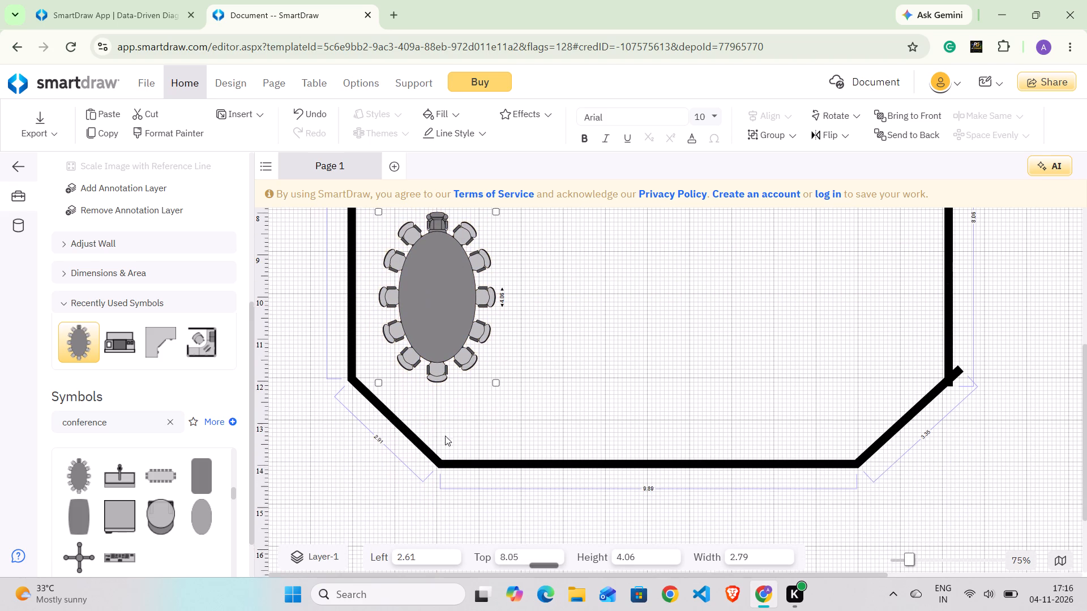
scroll(445, 436, "down", 1)
left_click_drag(410, 256, 540, 331)
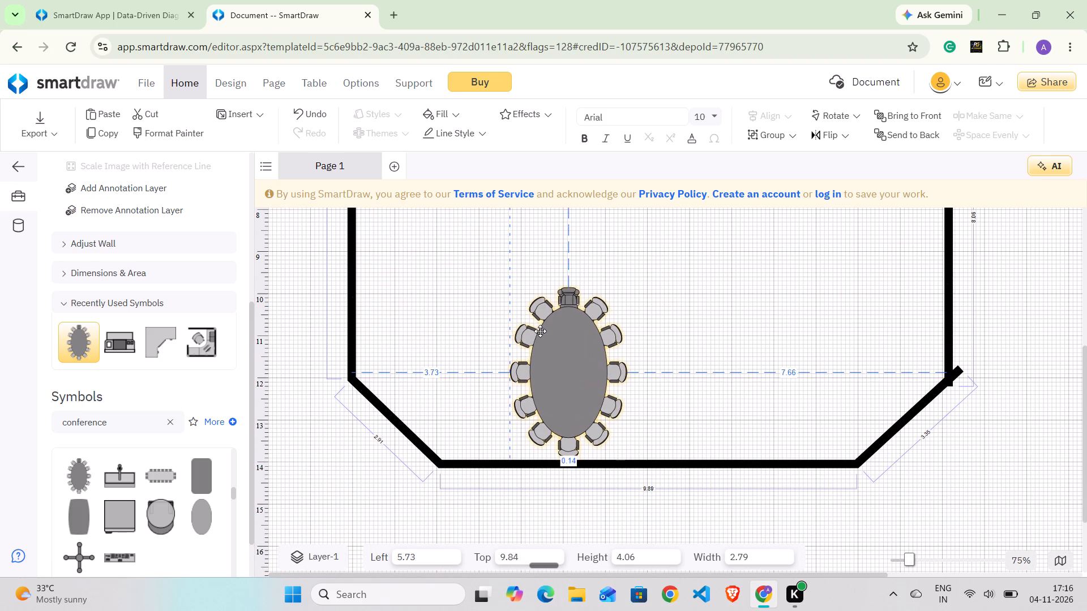
left_click_drag(540, 331, 540, 330)
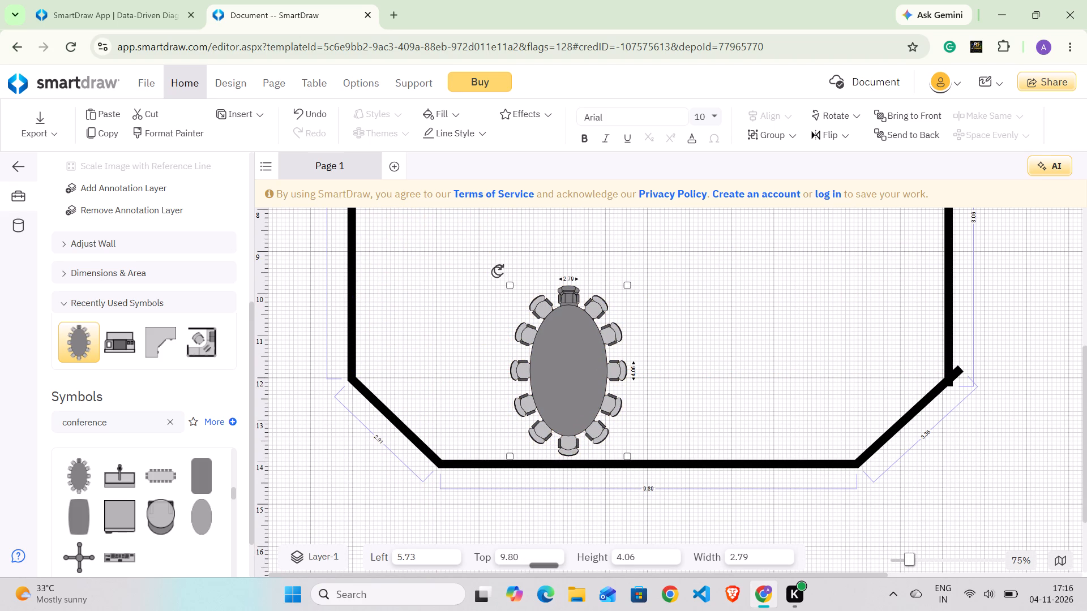
Rotate the conference table a quarter turn counterclockwise so its long side runs parallel to the bottom outer wall.
left_click_drag(499, 270, 510, 429)
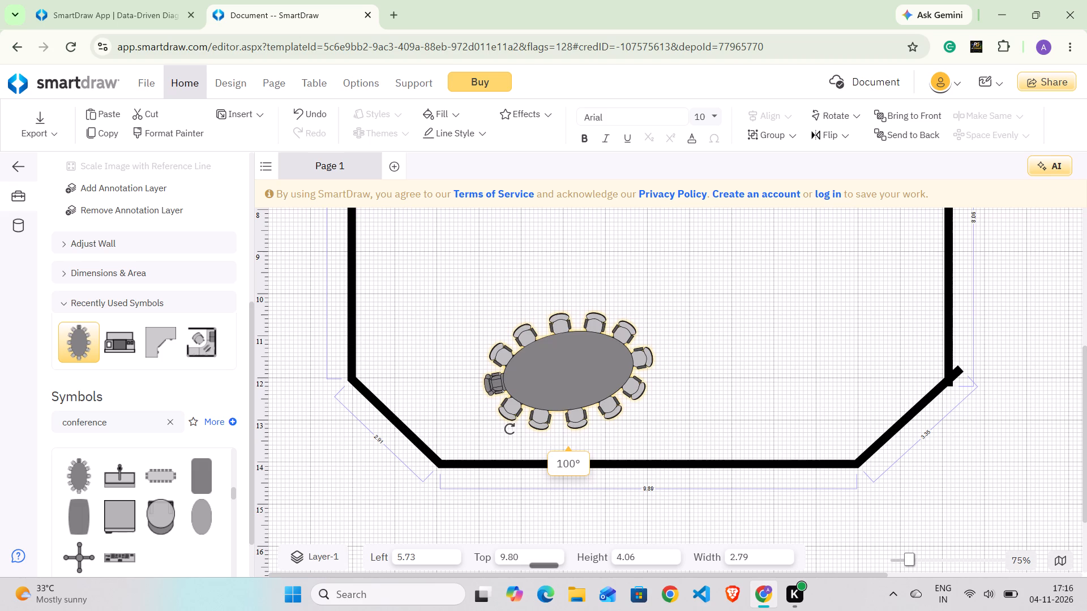
left_click_drag(510, 429, 497, 424)
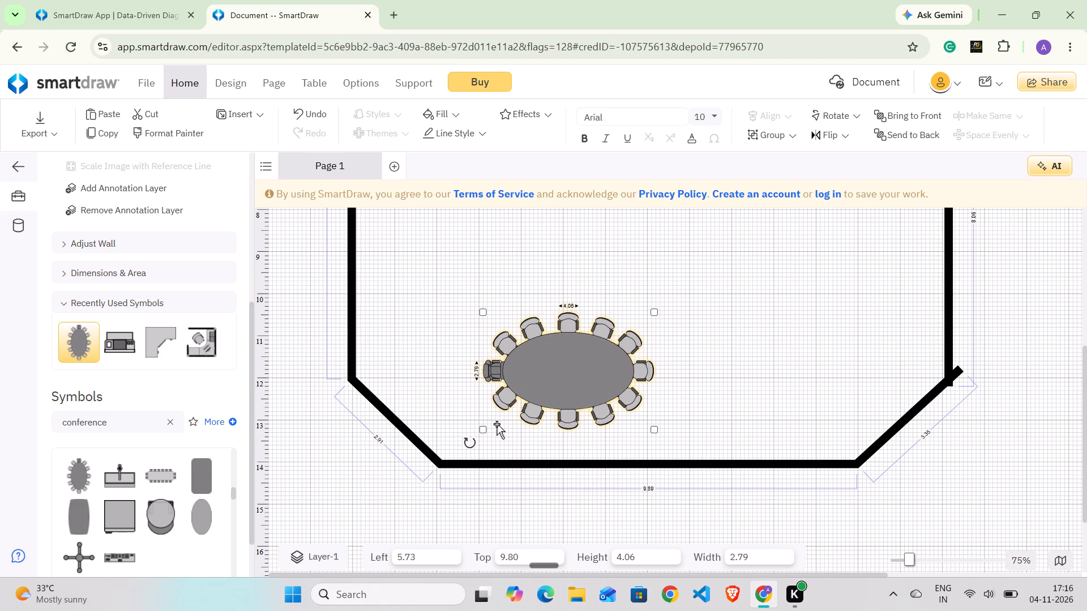
Center the conference table along the bottom outer wall, at about 7.24 left and 10.49 top.
left_click_drag(562, 369, 618, 382)
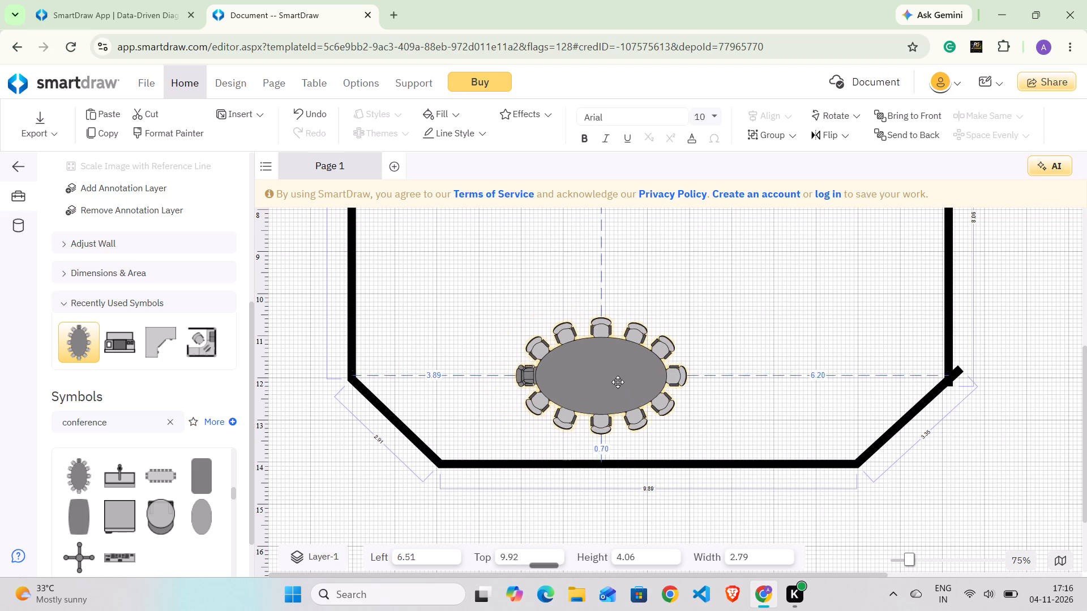
left_click_drag(618, 382, 624, 398)
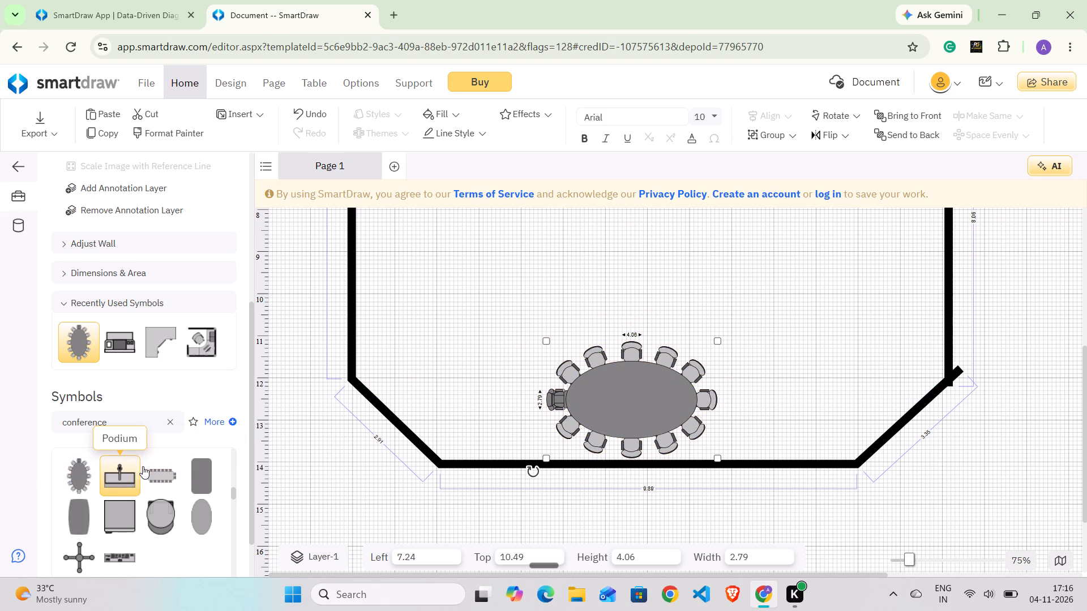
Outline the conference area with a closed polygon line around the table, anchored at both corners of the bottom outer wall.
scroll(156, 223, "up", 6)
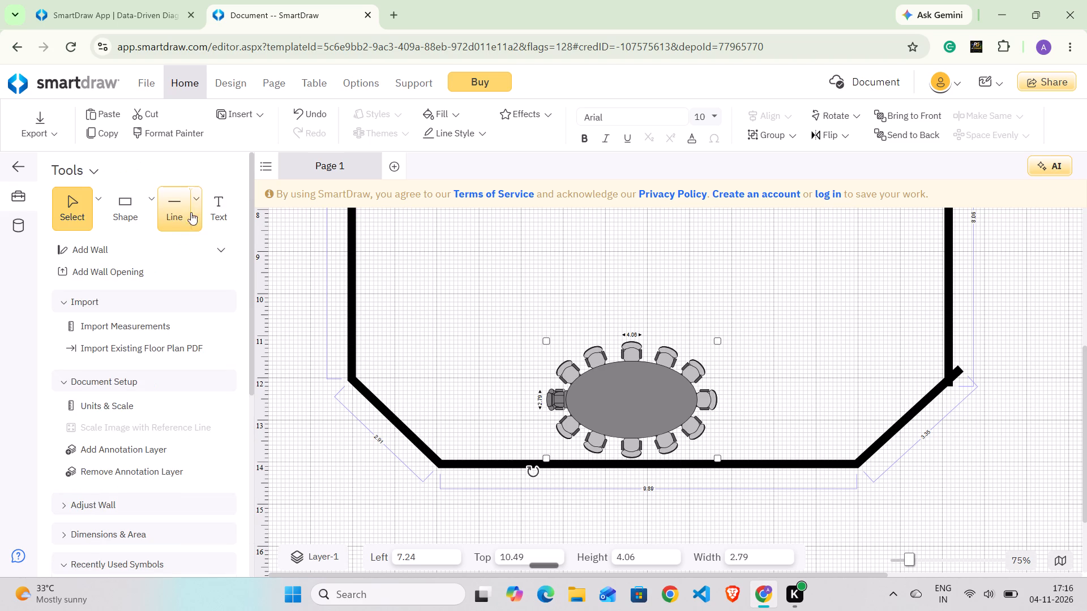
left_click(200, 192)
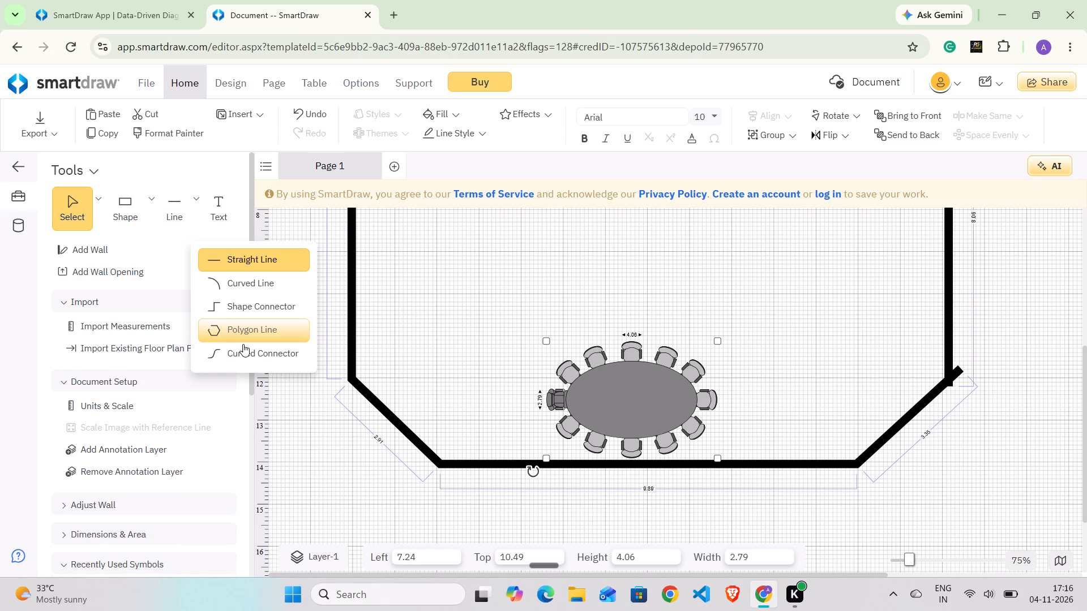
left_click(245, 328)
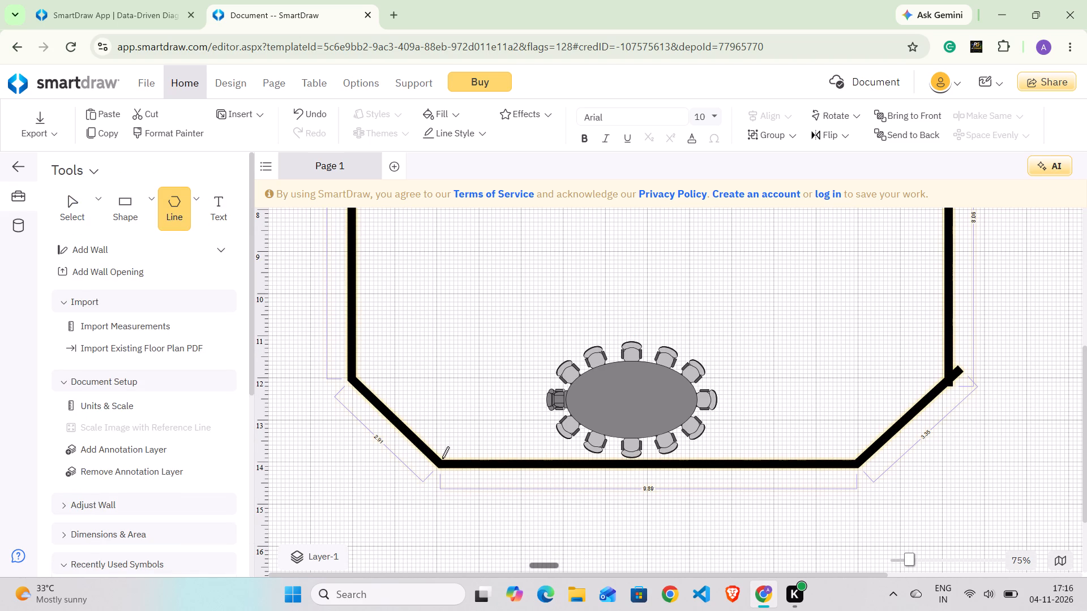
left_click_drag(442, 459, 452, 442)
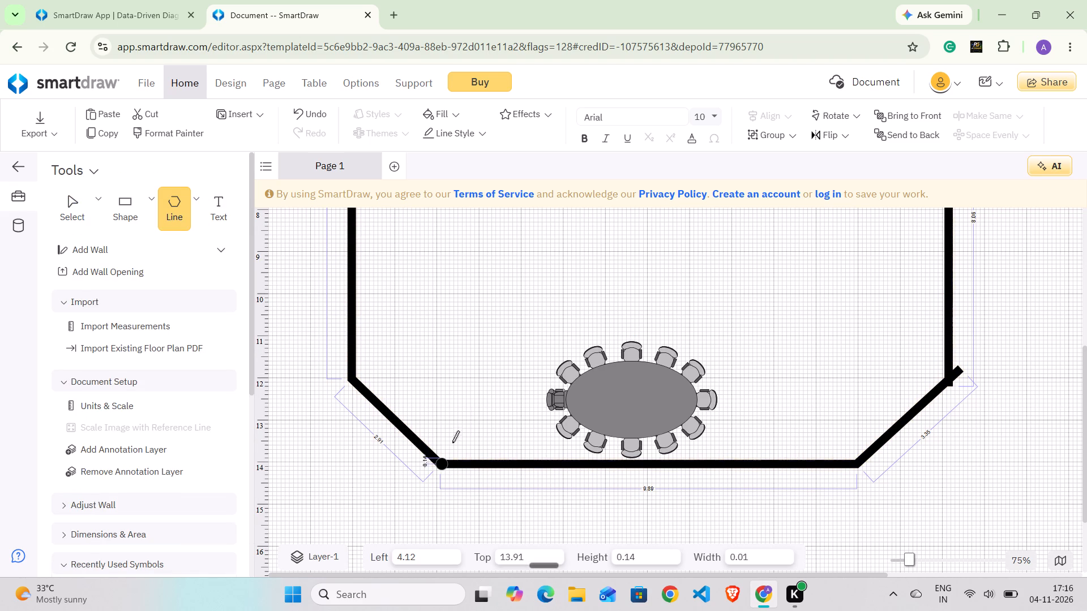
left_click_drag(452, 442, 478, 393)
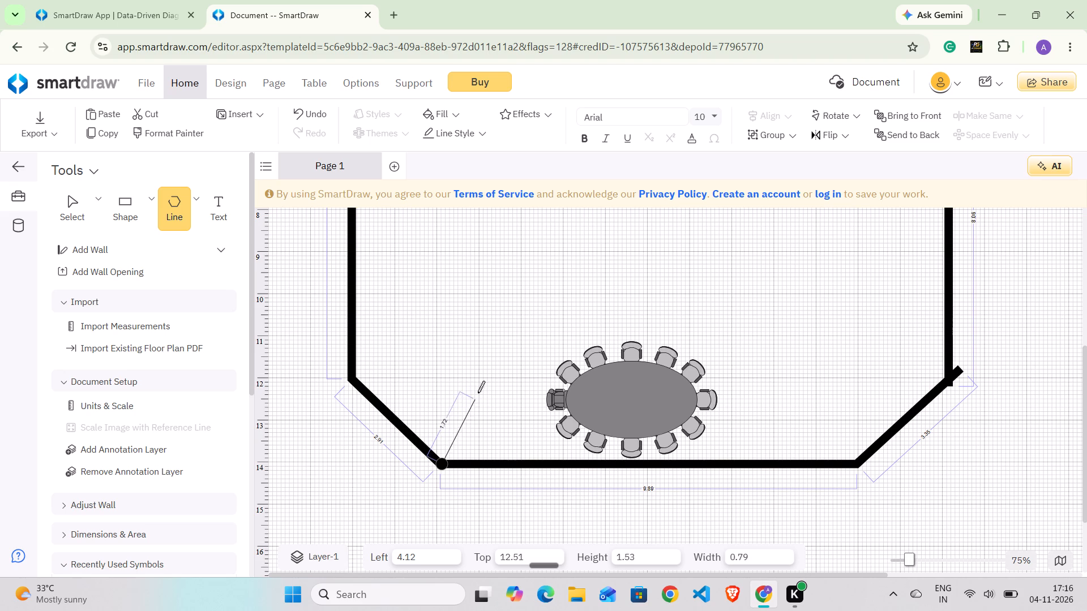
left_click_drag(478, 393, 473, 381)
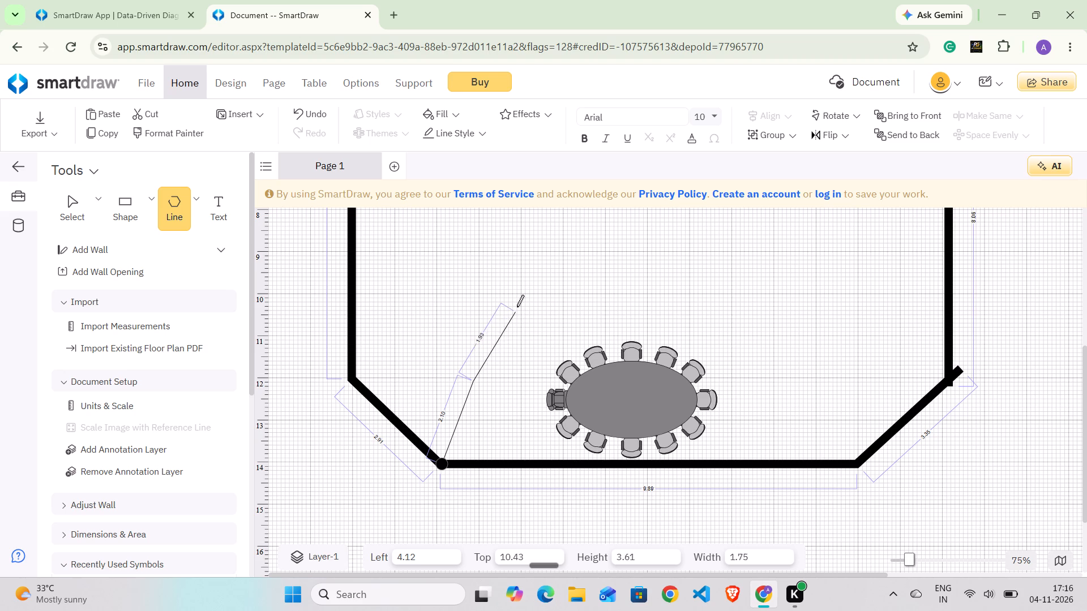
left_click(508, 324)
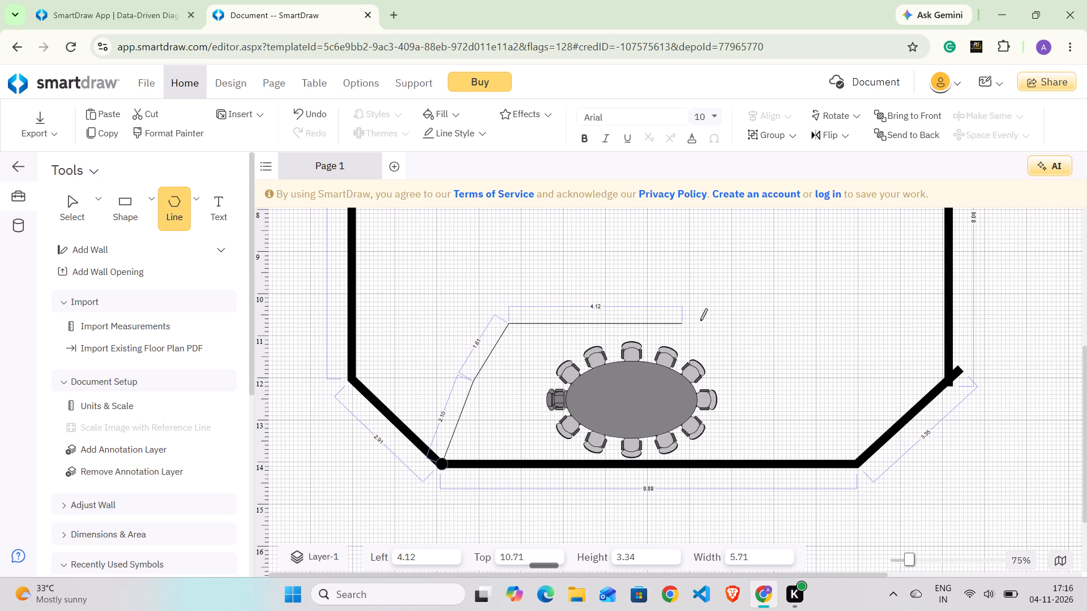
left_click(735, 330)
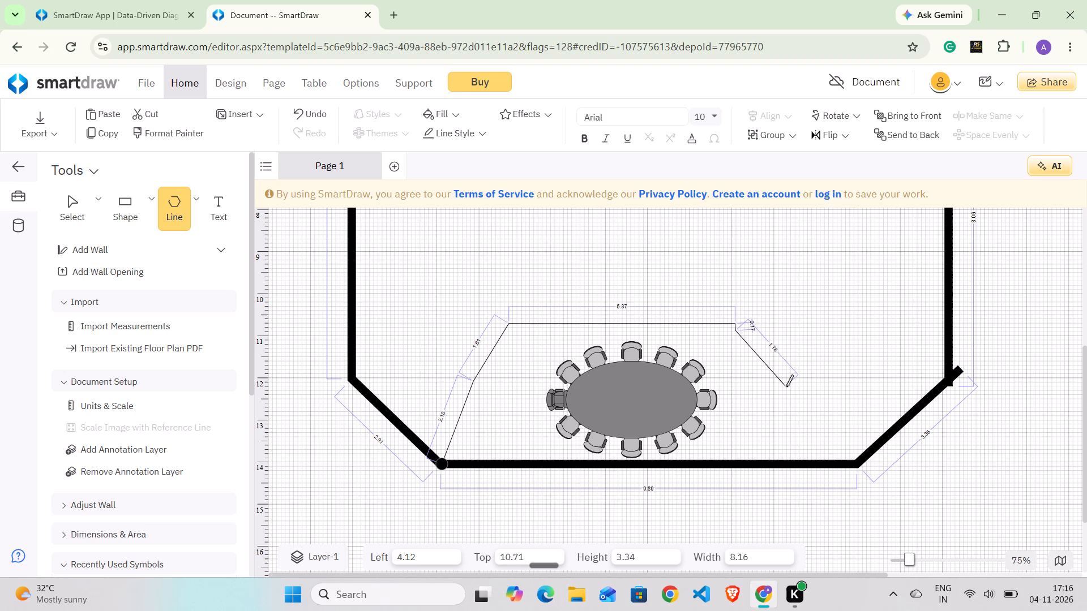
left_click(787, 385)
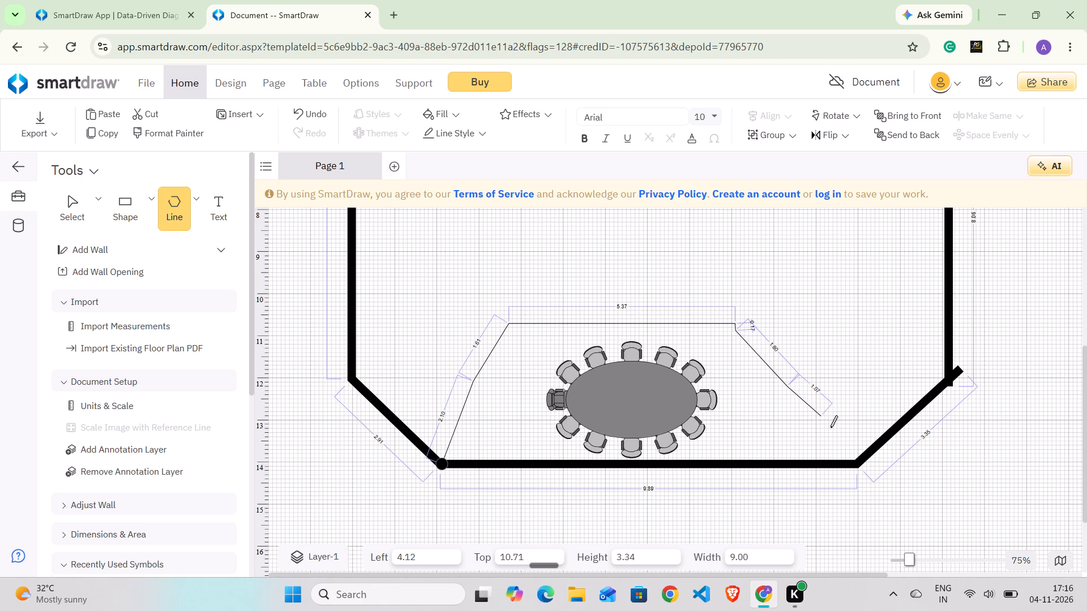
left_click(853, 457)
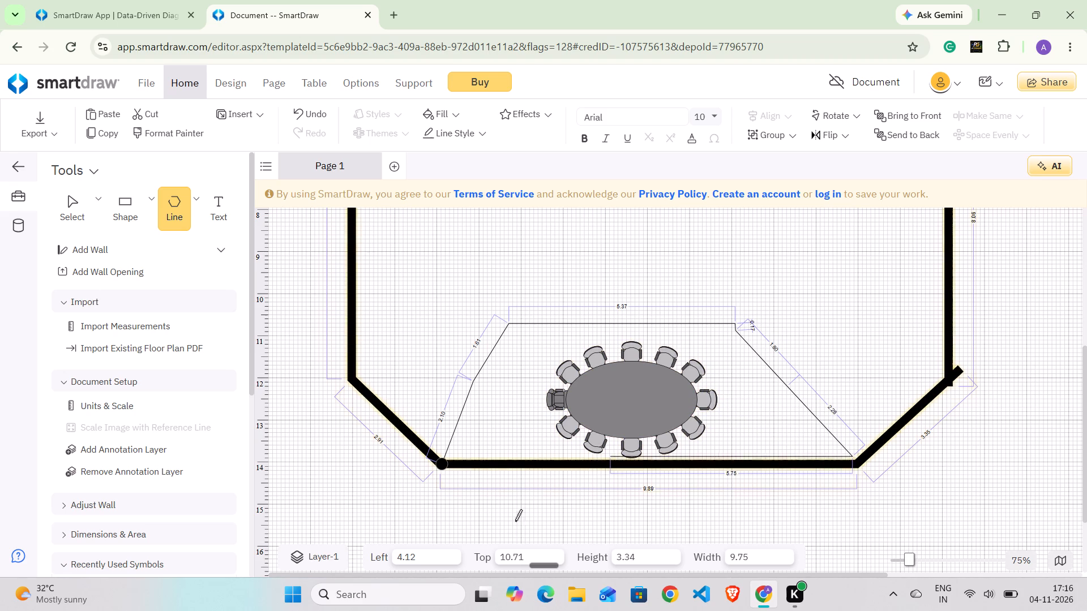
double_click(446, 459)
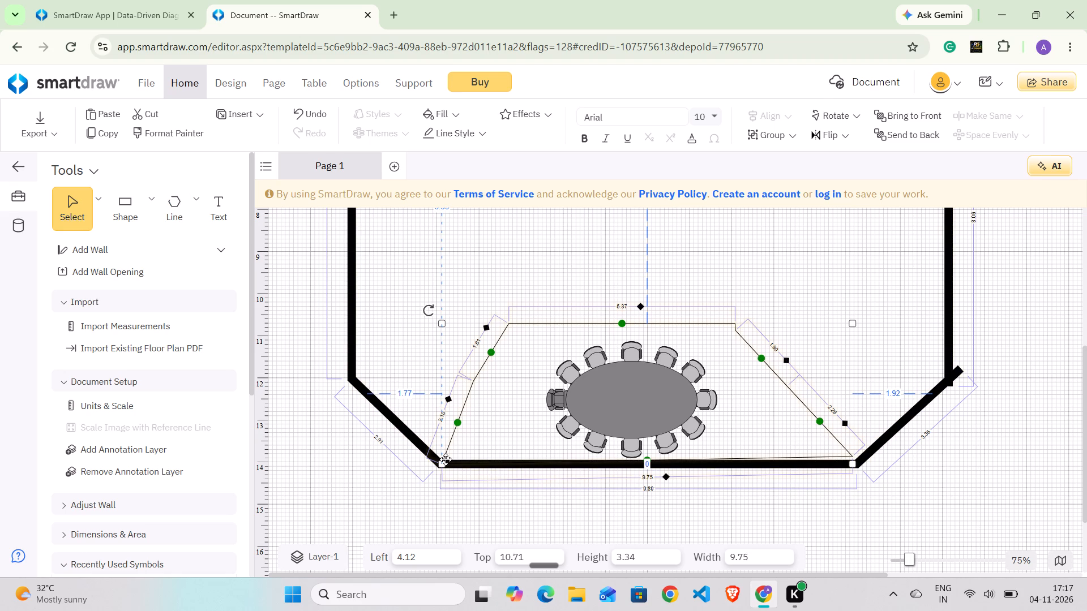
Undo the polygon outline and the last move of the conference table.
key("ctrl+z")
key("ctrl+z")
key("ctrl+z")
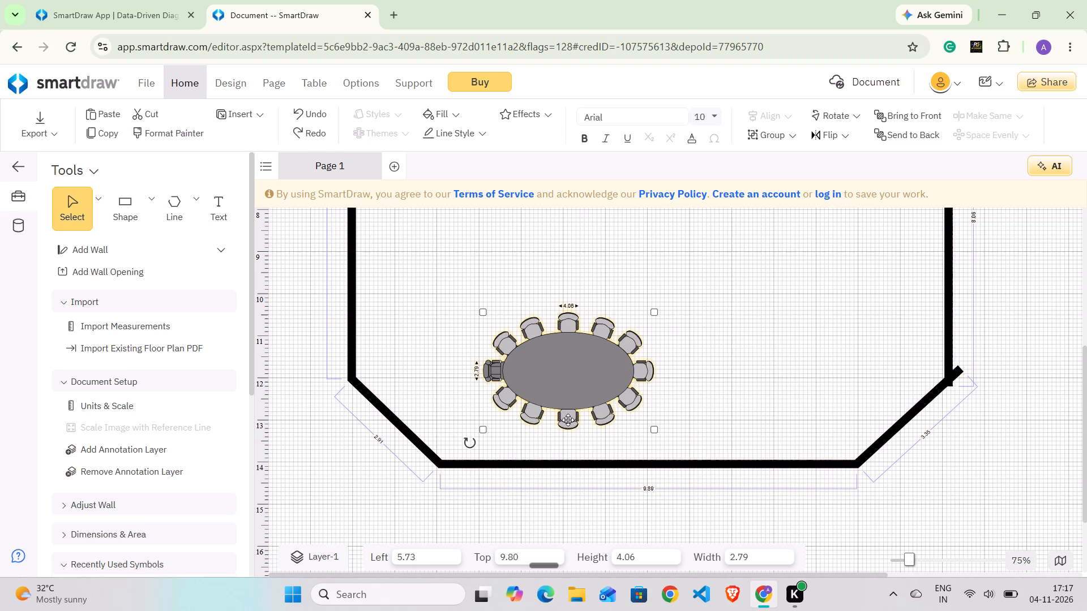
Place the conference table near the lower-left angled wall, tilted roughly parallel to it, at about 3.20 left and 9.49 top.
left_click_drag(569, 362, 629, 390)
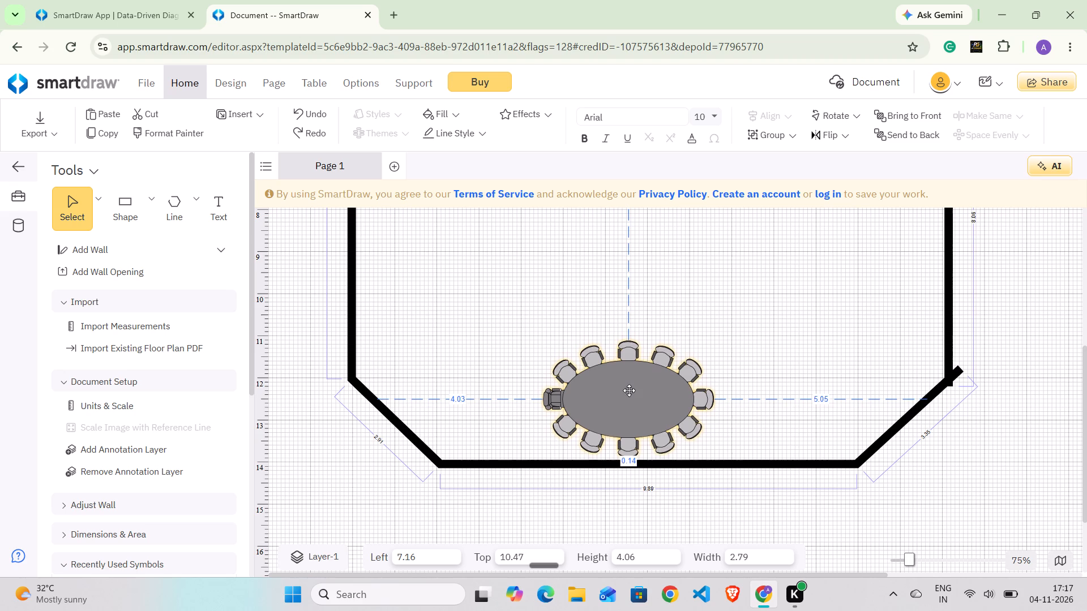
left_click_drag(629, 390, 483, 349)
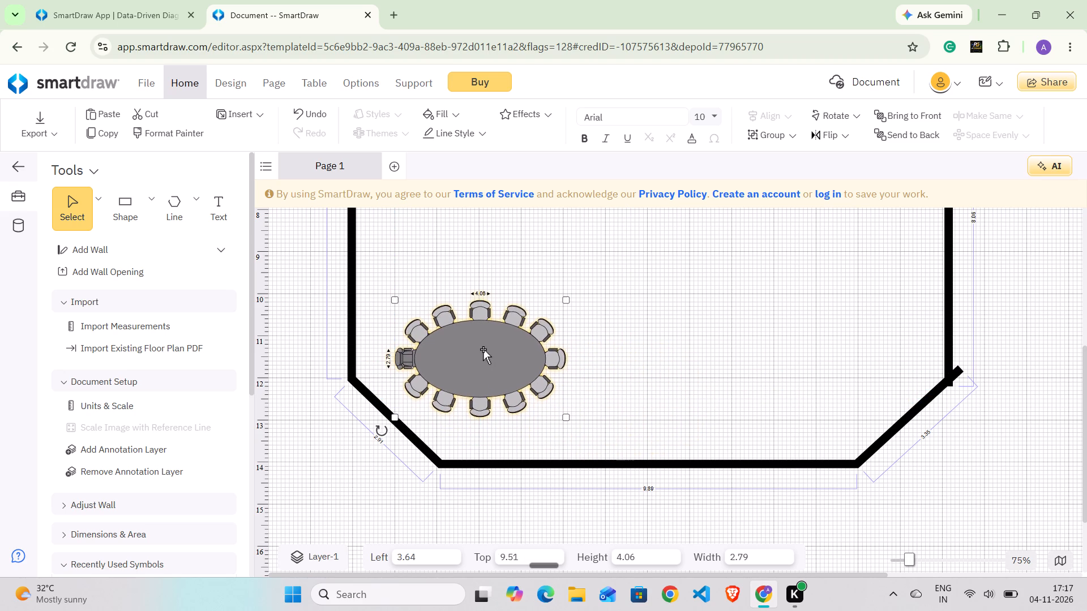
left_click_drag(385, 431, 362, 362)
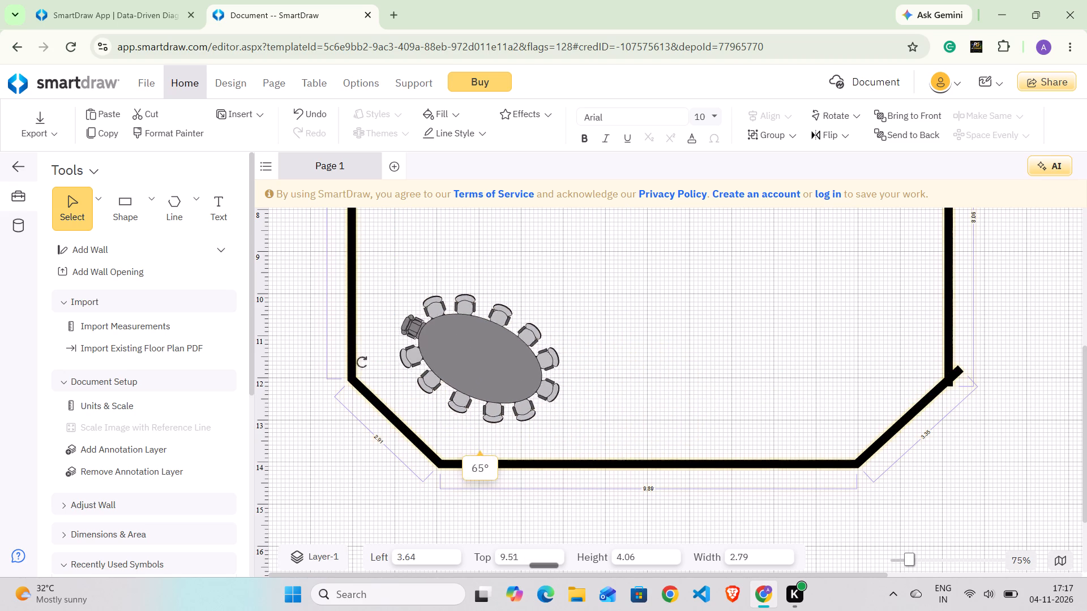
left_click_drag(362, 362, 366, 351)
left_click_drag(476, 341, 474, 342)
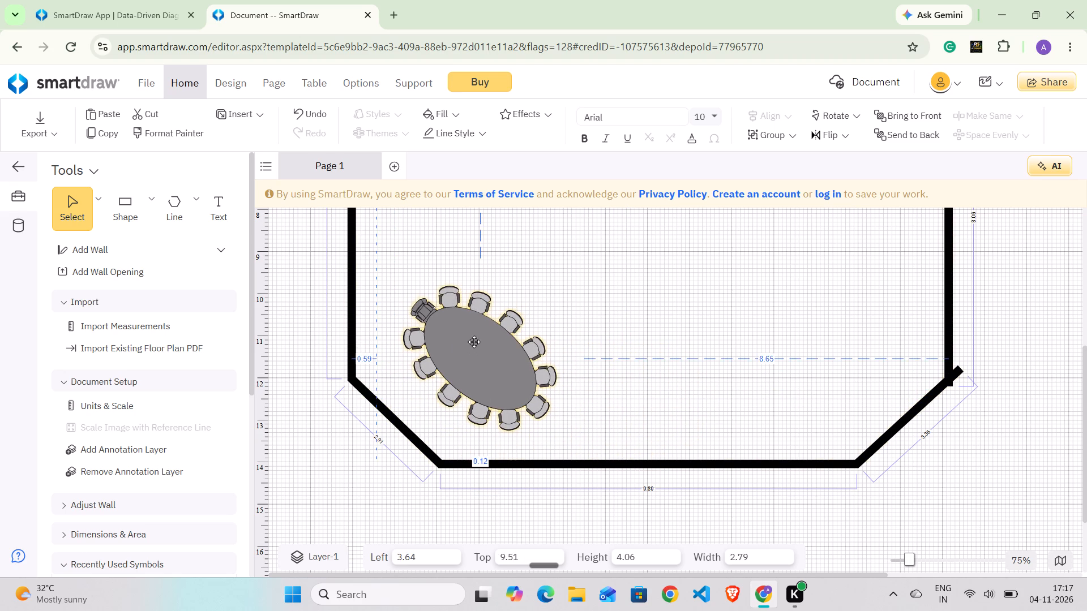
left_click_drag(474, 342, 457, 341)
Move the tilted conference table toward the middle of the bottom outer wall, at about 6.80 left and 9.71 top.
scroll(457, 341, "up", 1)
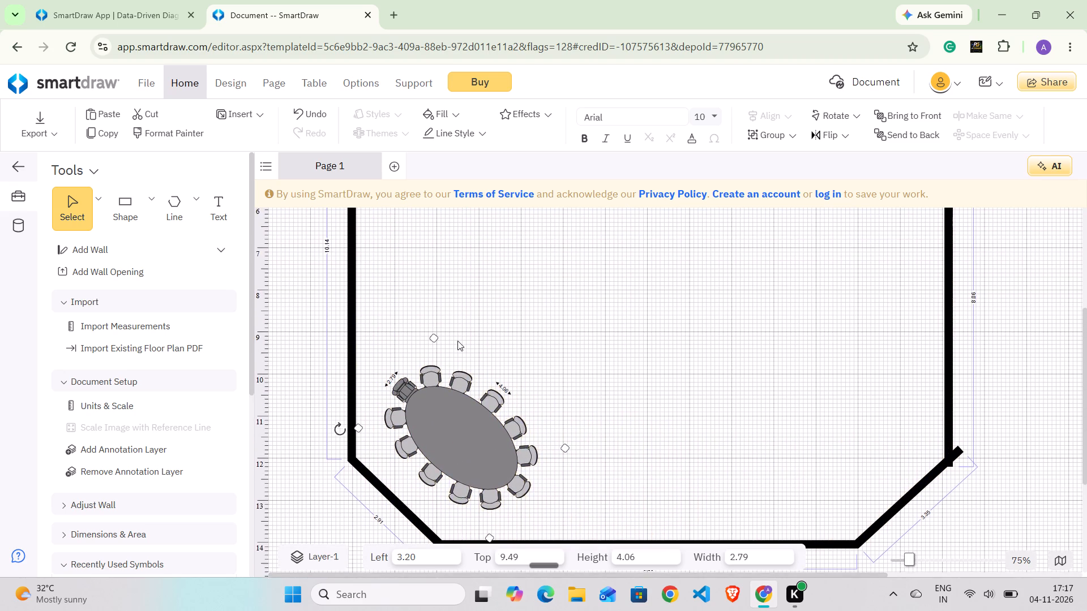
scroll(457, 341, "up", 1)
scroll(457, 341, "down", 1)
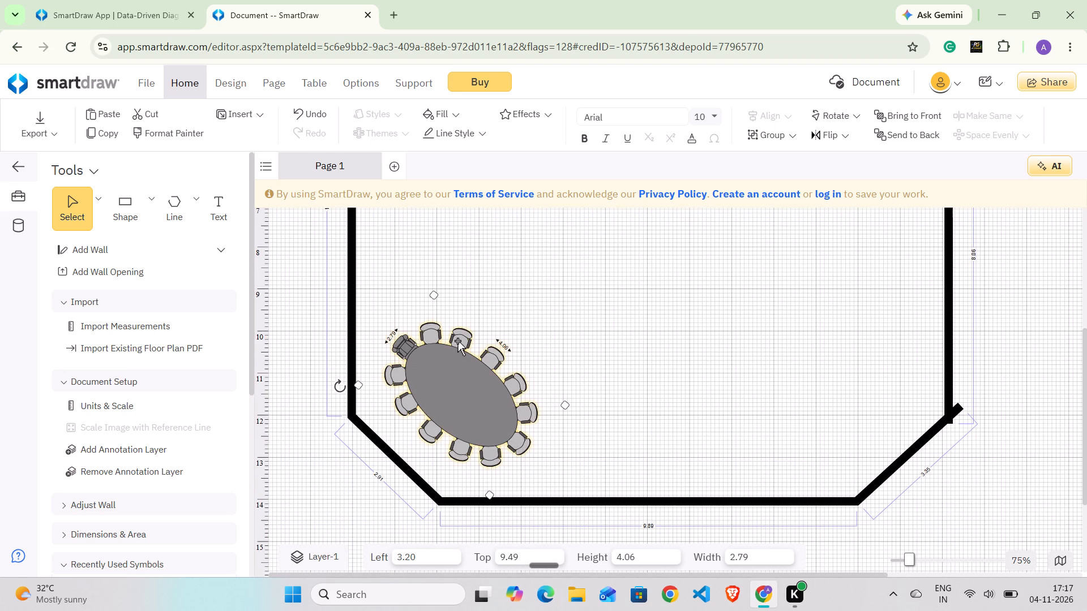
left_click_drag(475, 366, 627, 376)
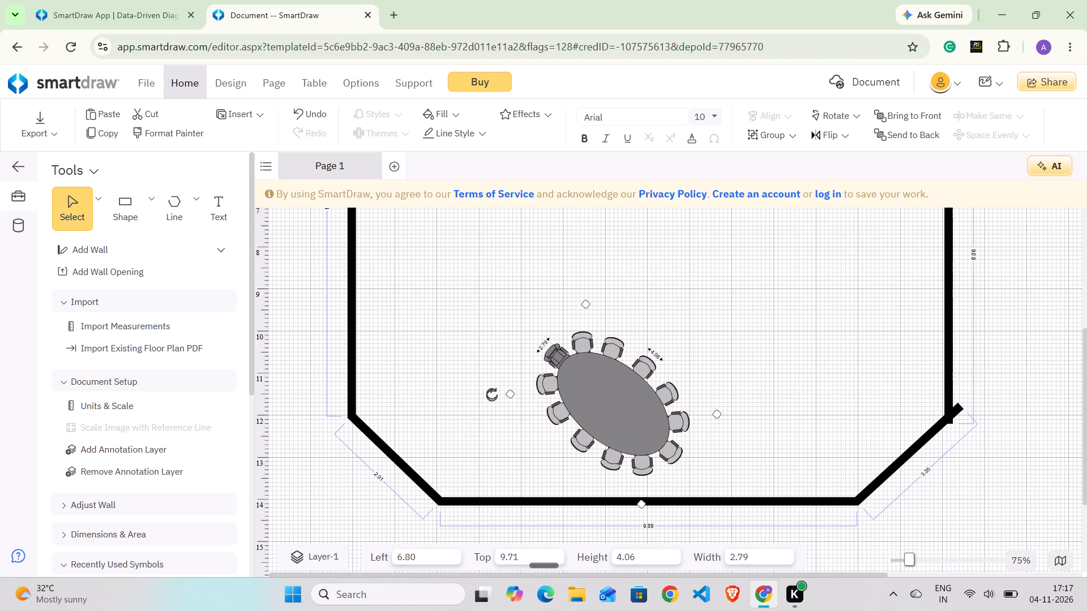
Rotate the conference table to 90° so its long side runs parallel to the bottom outer wall.
left_click_drag(491, 394, 691, 388)
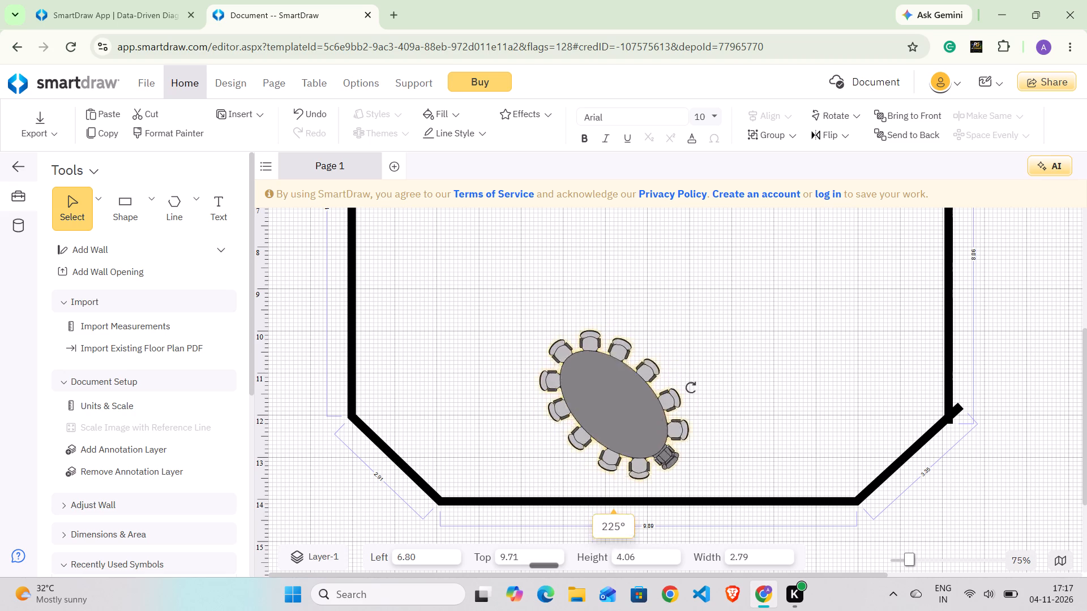
left_click_drag(691, 388, 646, 463)
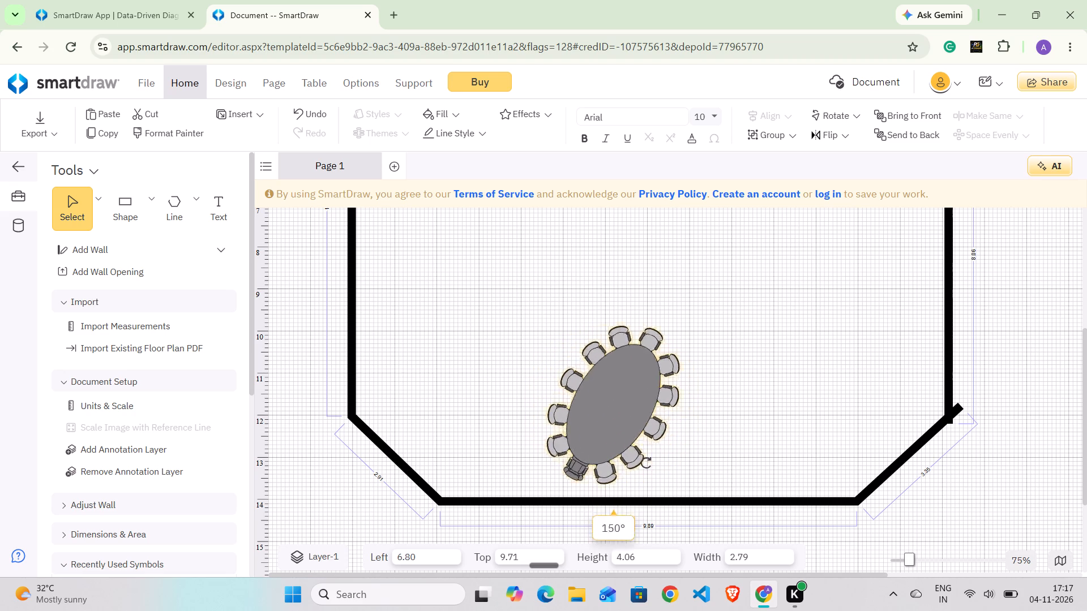
left_click_drag(646, 463, 606, 424)
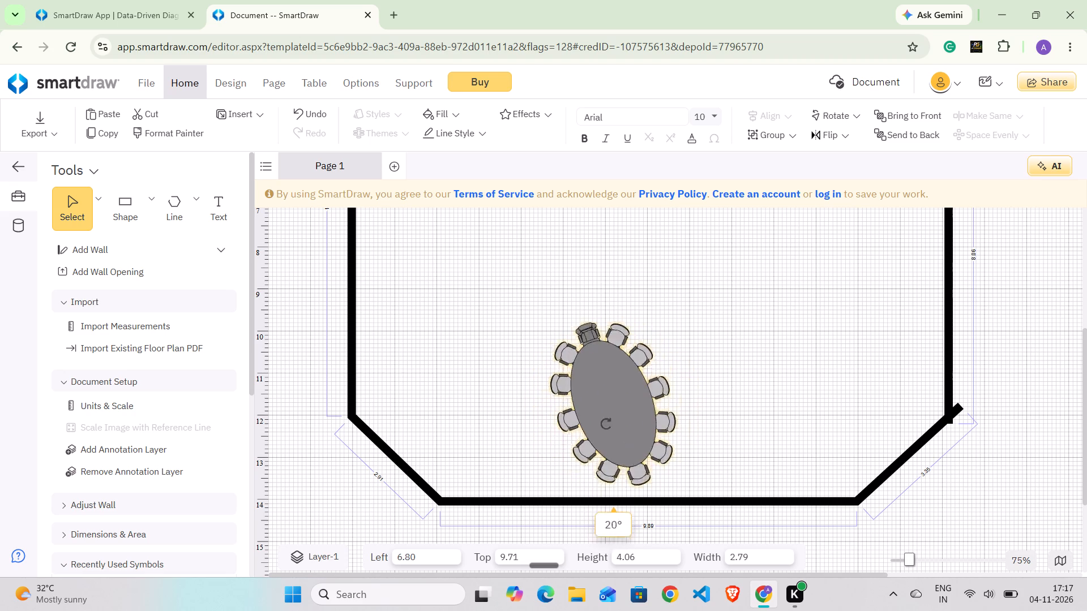
left_click_drag(606, 424, 581, 445)
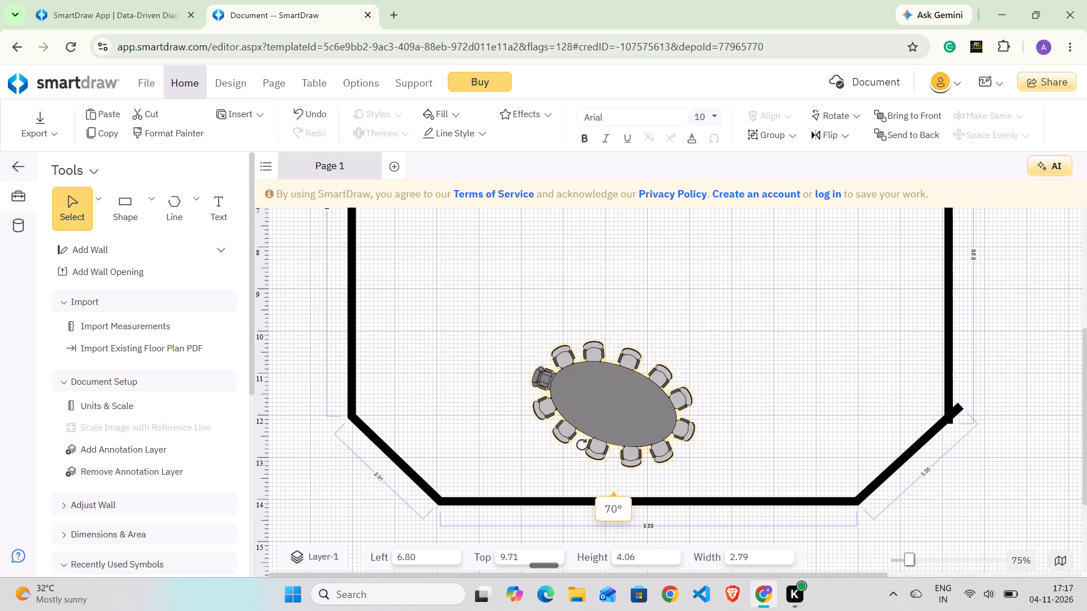
left_click_drag(581, 445, 596, 398)
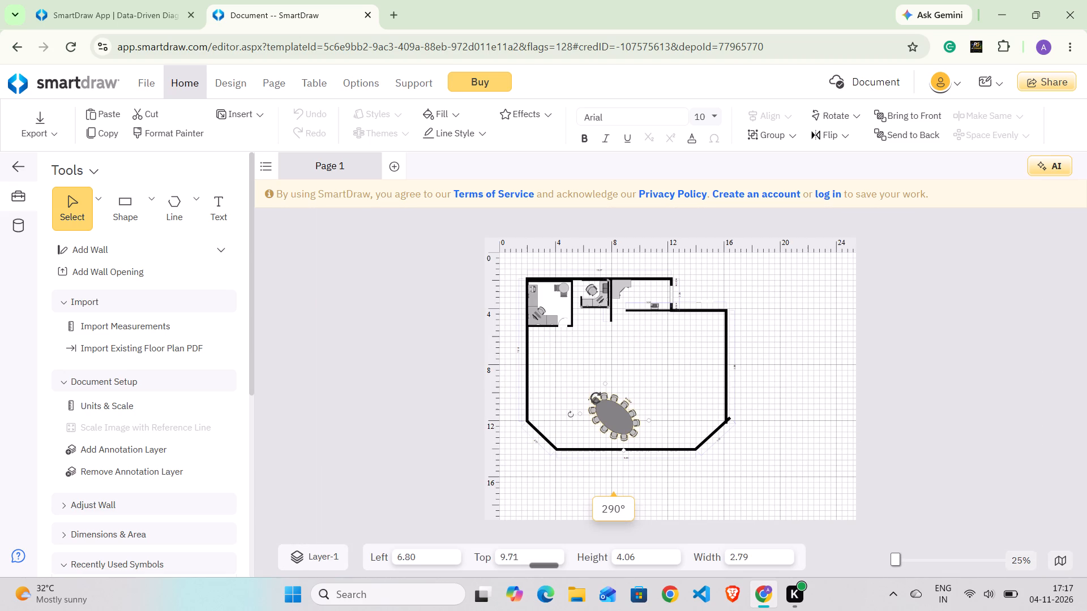
scroll(617, 412, "left", 1)
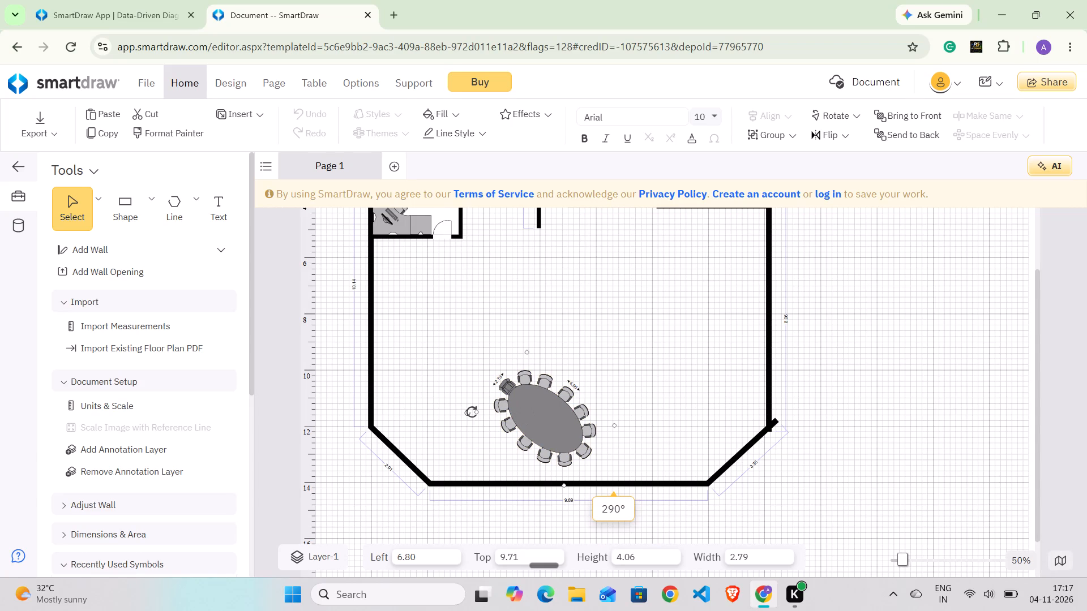
left_click_drag(470, 412, 492, 454)
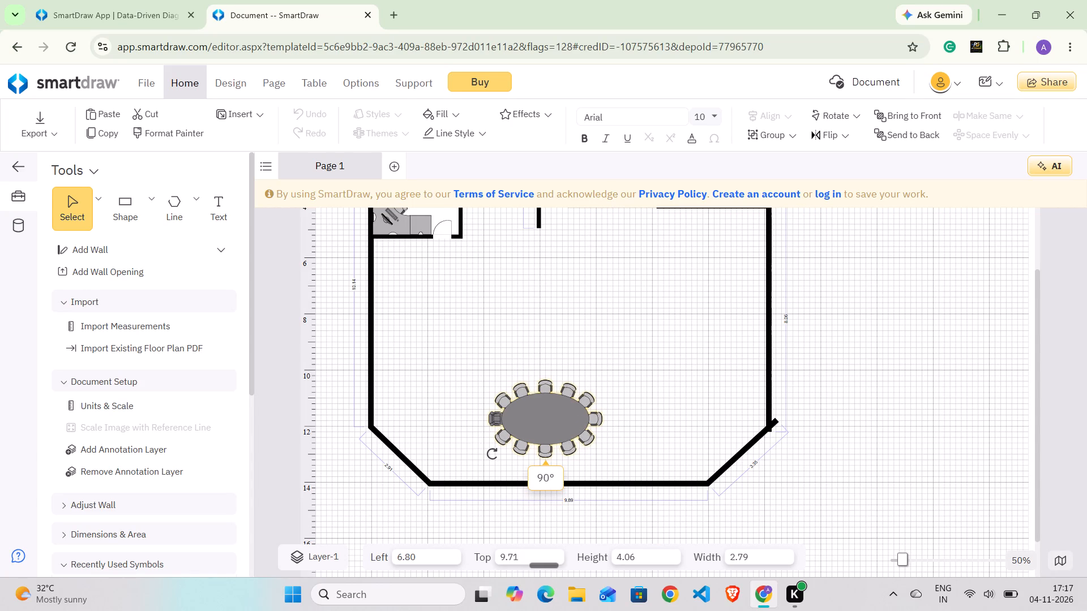
left_click_drag(492, 454, 492, 454)
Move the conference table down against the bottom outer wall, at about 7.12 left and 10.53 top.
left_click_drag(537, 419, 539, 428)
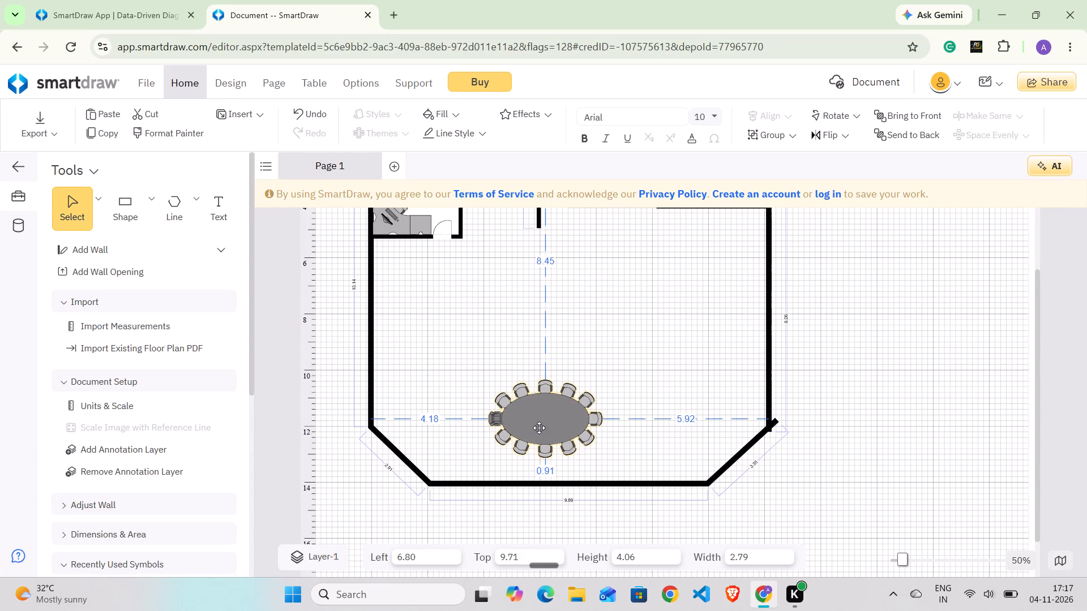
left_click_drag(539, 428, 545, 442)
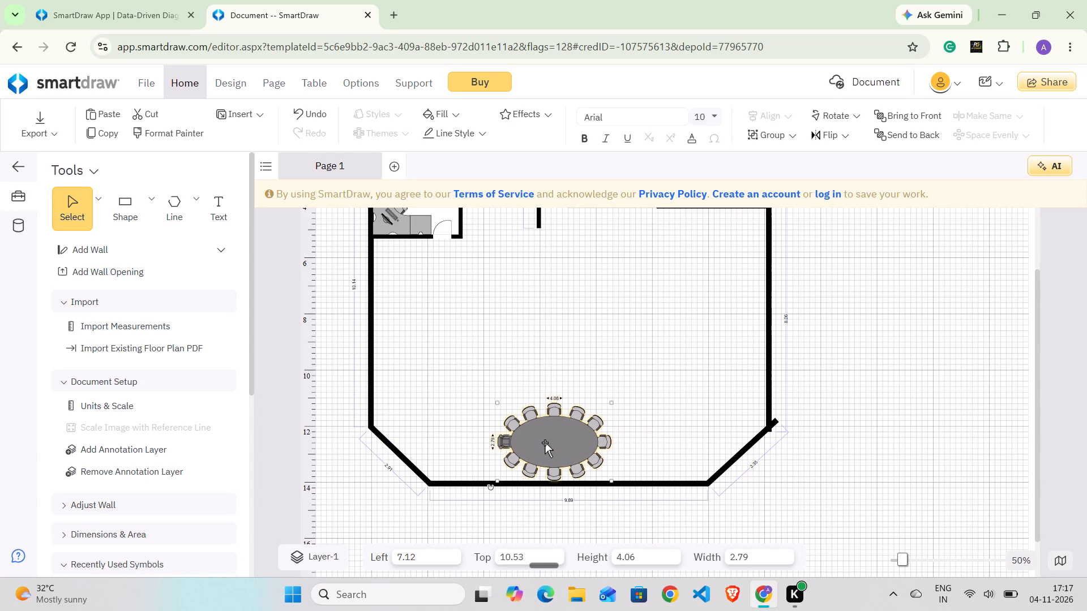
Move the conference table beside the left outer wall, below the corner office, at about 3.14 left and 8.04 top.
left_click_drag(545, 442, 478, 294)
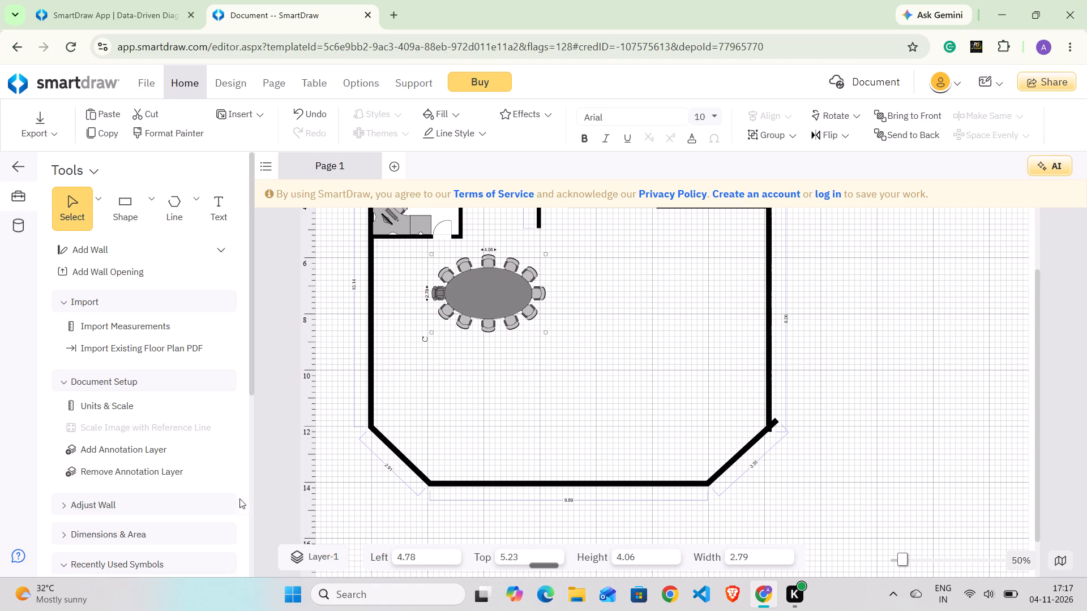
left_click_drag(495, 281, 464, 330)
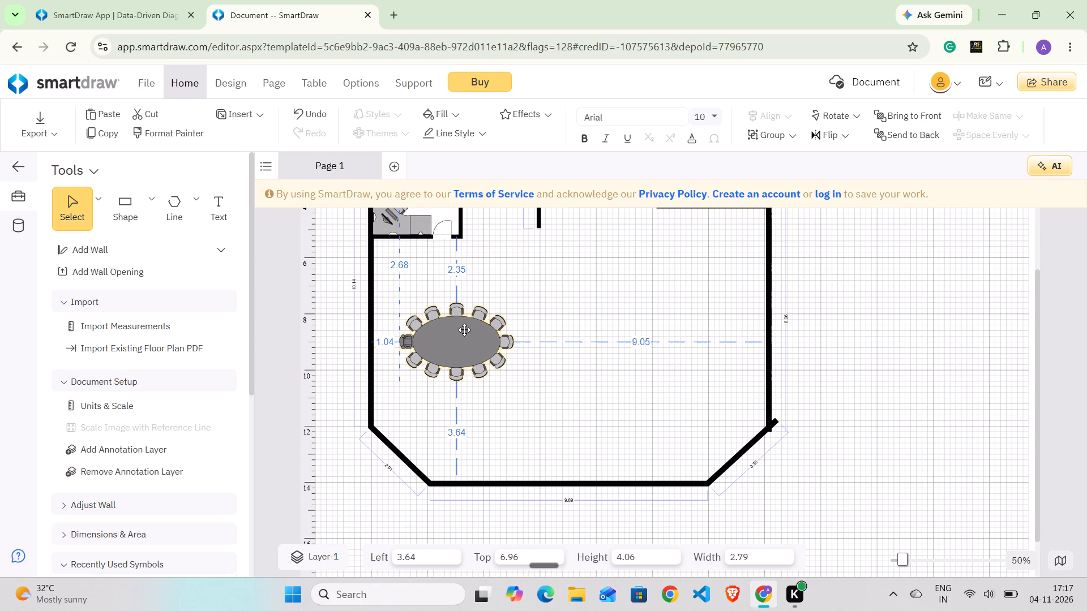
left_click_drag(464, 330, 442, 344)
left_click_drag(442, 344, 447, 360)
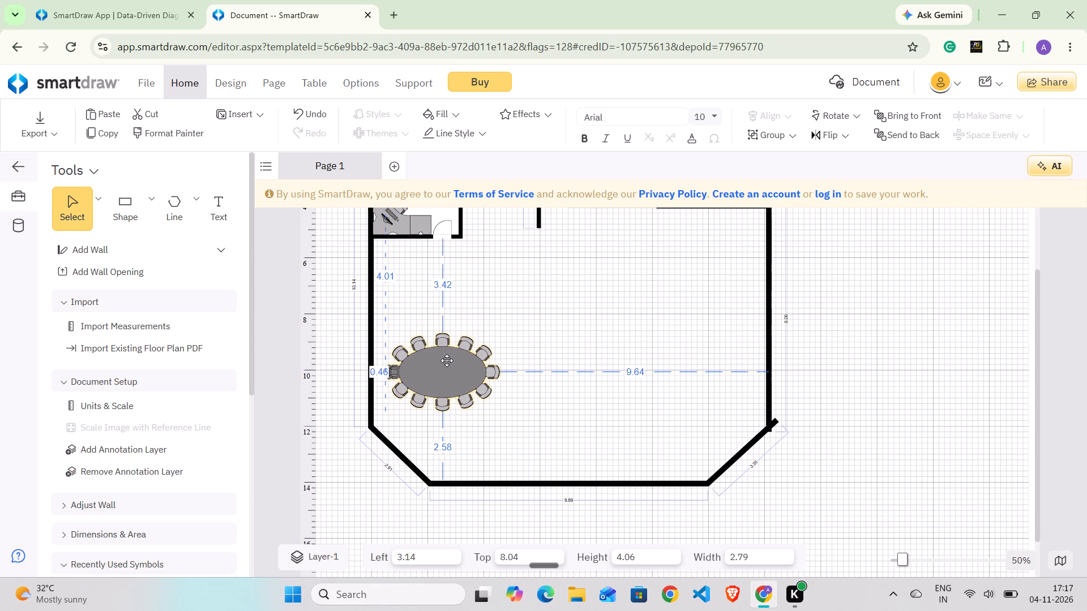
Shrink the conference table proportionally to about 2.62 high and 1.79 wide.
left_click_drag(502, 411, 401, 359)
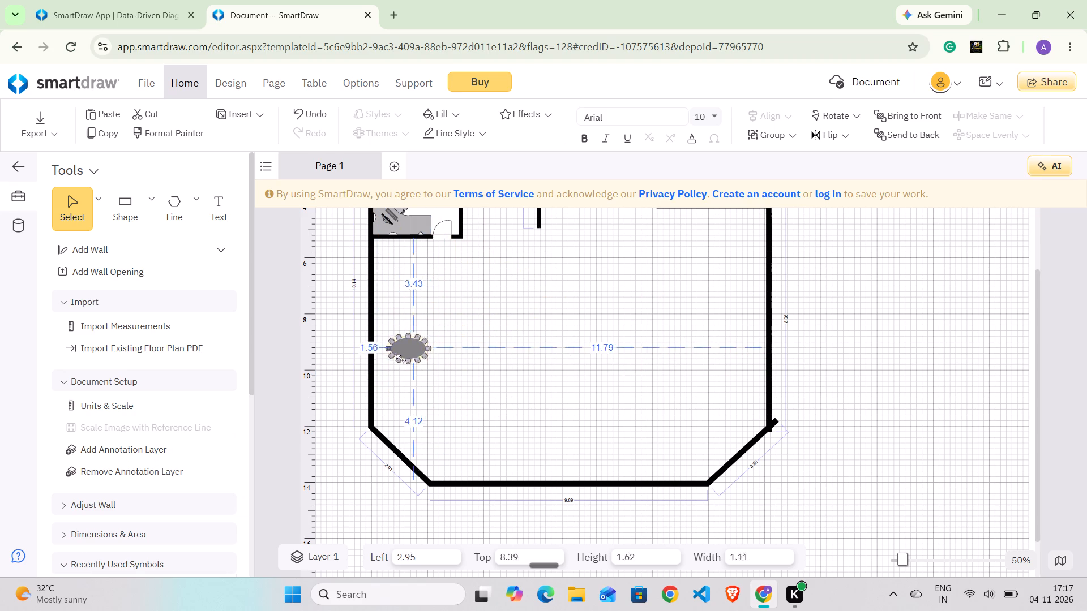
left_click_drag(401, 359, 433, 384)
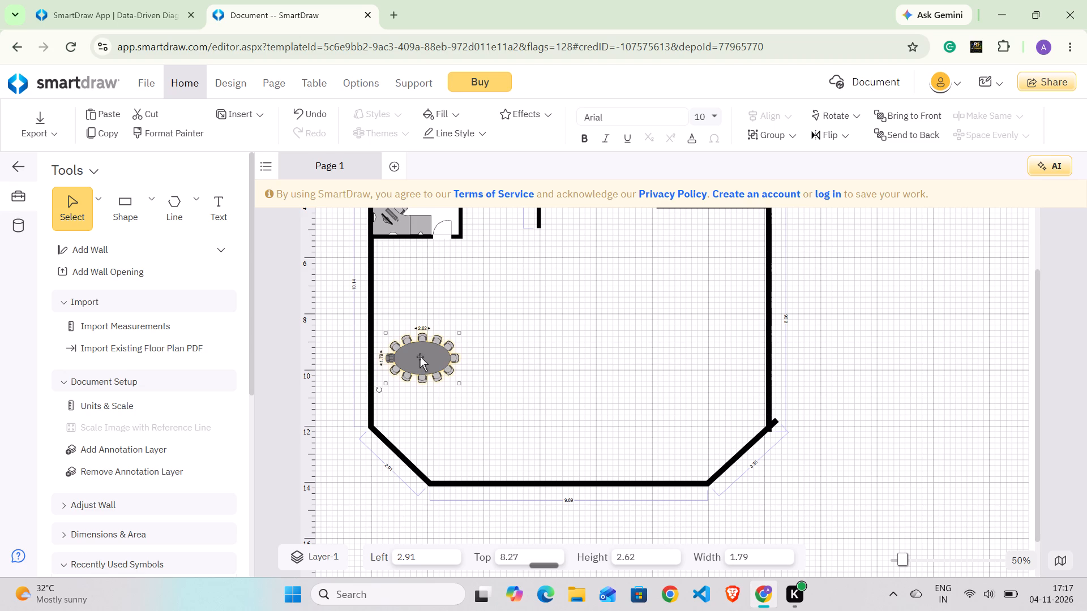
Move the conference table into the lower-left corner beside the angled wall, at about 3.26 left and 10.50 top.
left_click_drag(420, 358, 441, 421)
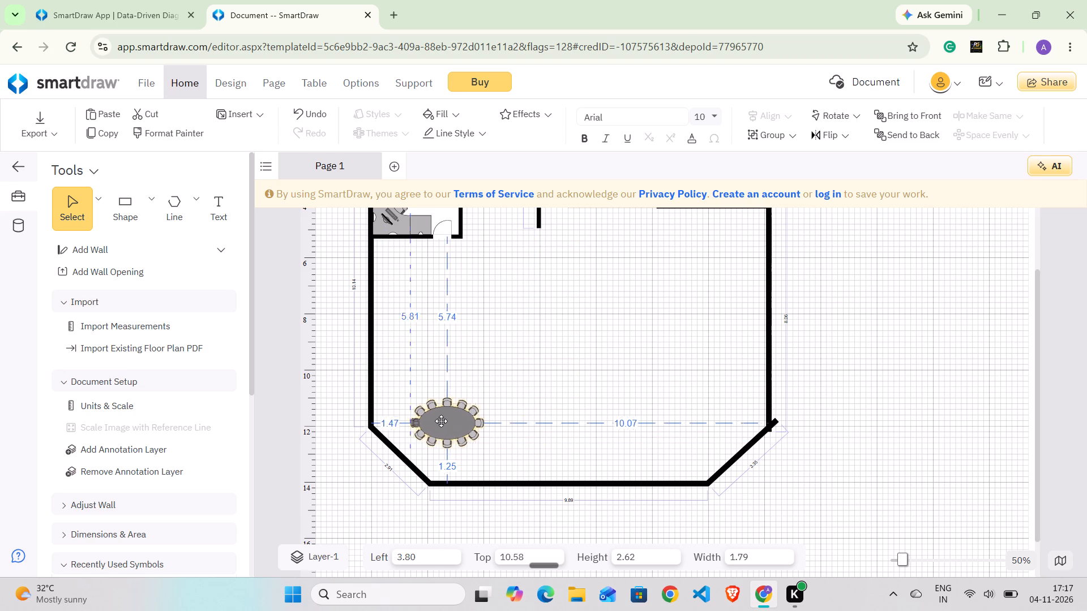
left_click_drag(441, 421, 430, 420)
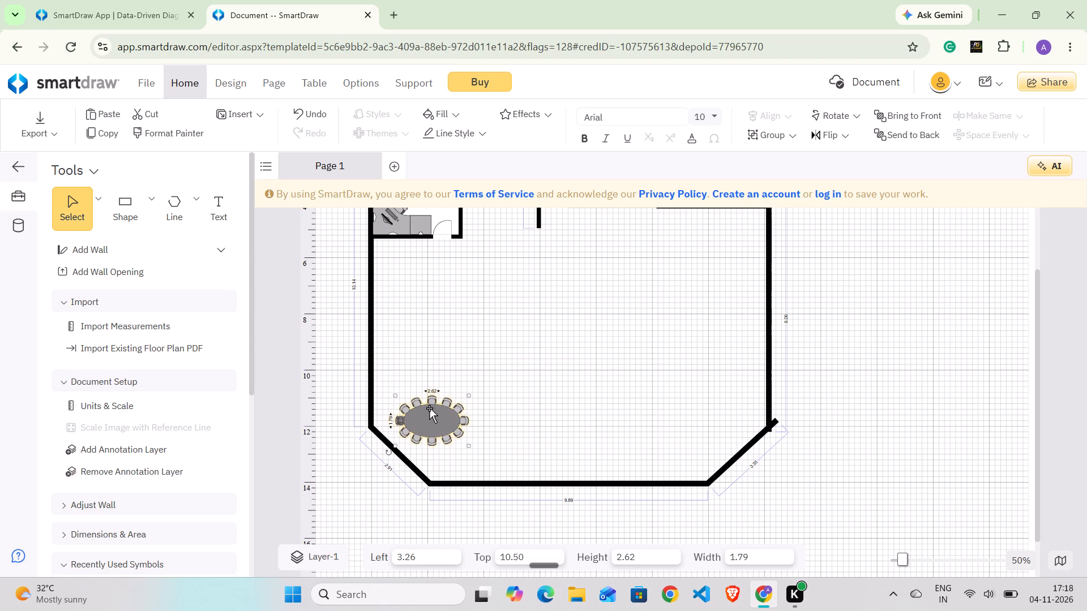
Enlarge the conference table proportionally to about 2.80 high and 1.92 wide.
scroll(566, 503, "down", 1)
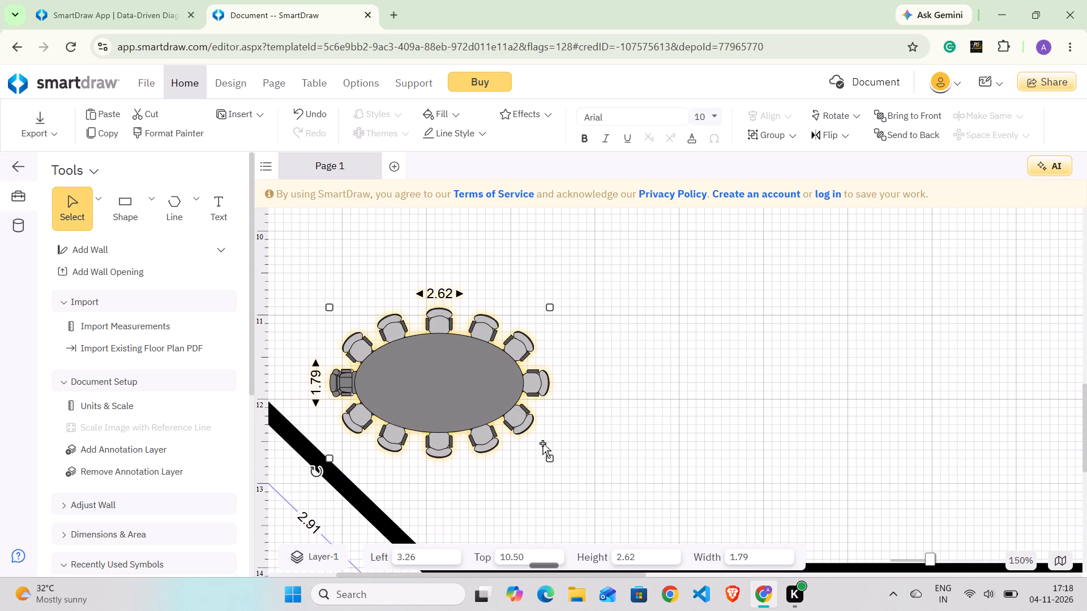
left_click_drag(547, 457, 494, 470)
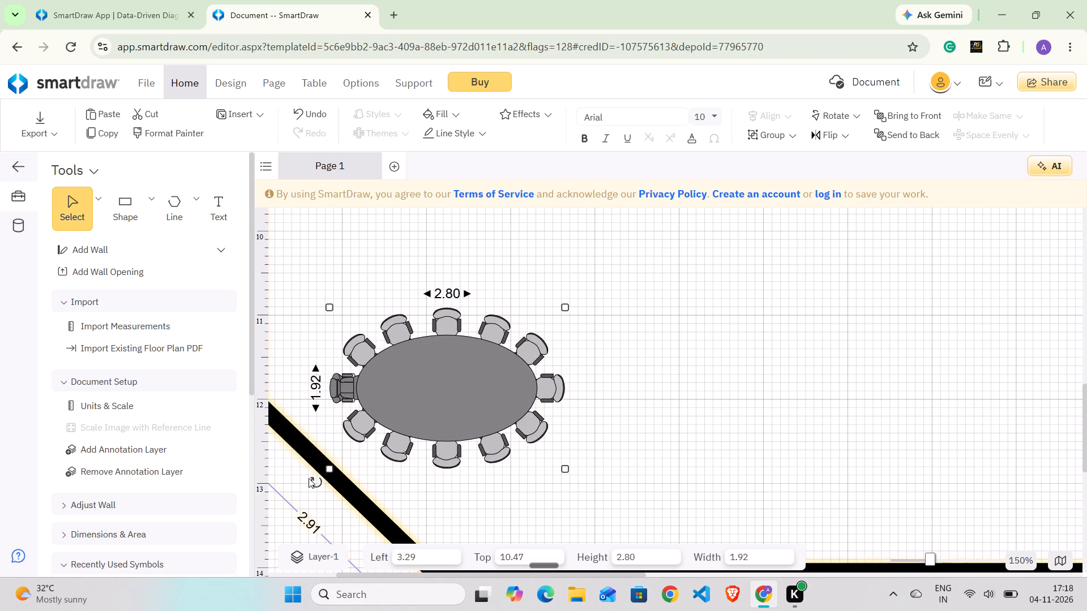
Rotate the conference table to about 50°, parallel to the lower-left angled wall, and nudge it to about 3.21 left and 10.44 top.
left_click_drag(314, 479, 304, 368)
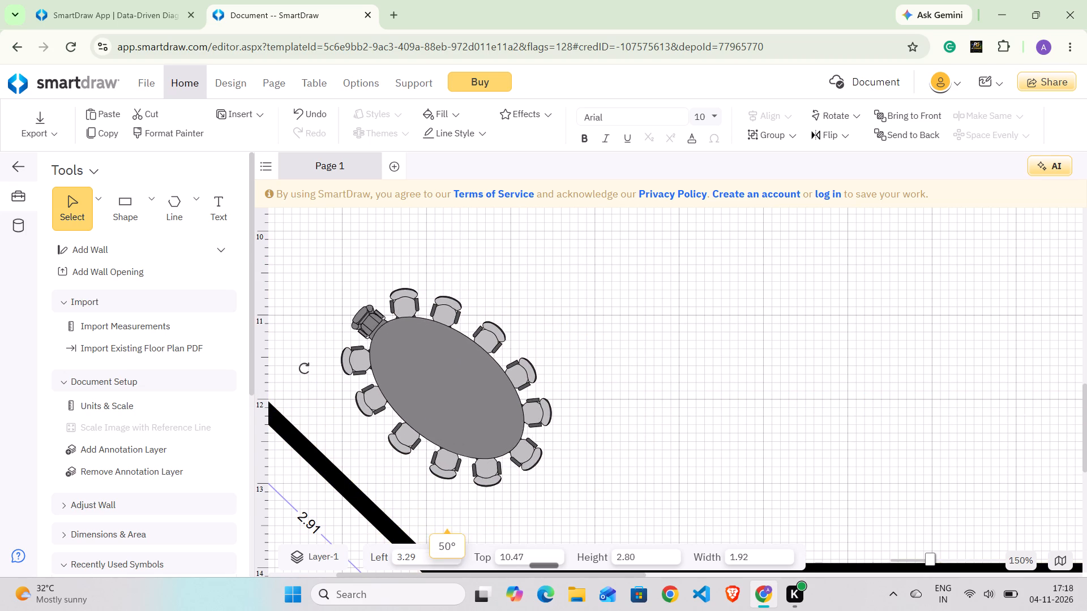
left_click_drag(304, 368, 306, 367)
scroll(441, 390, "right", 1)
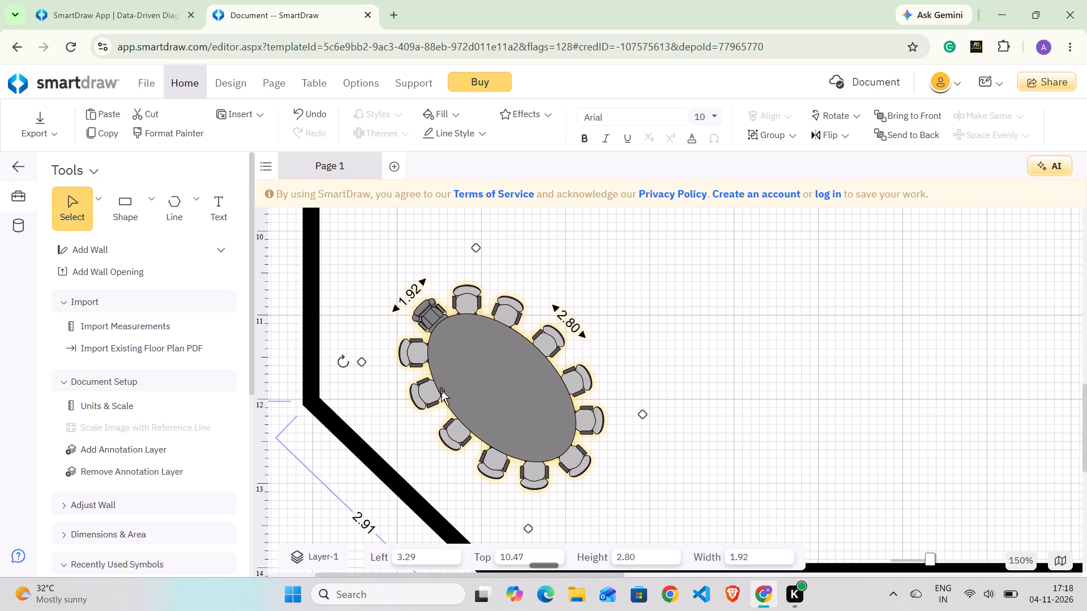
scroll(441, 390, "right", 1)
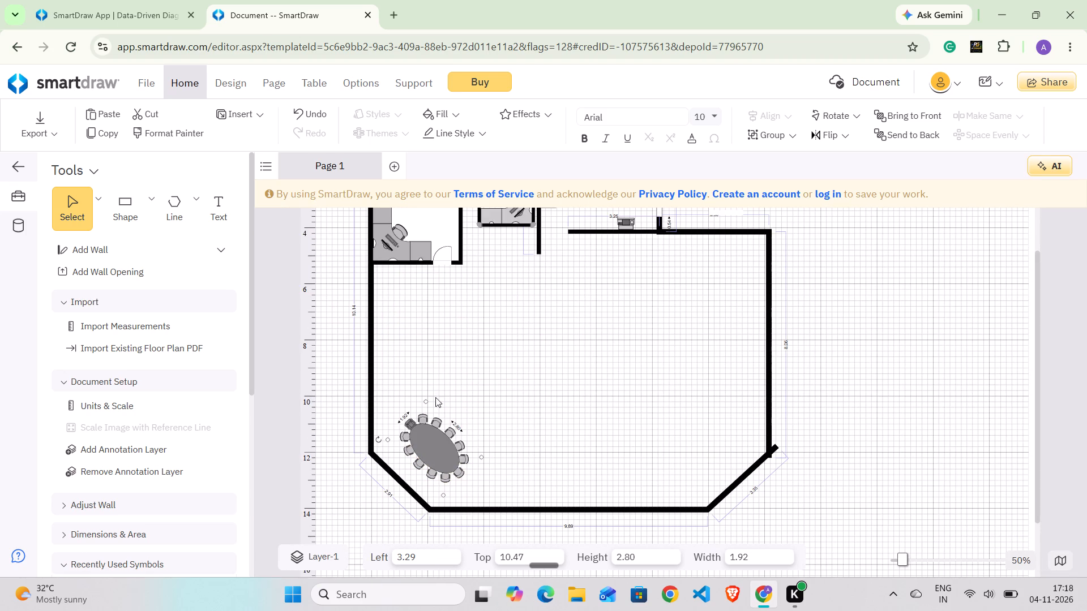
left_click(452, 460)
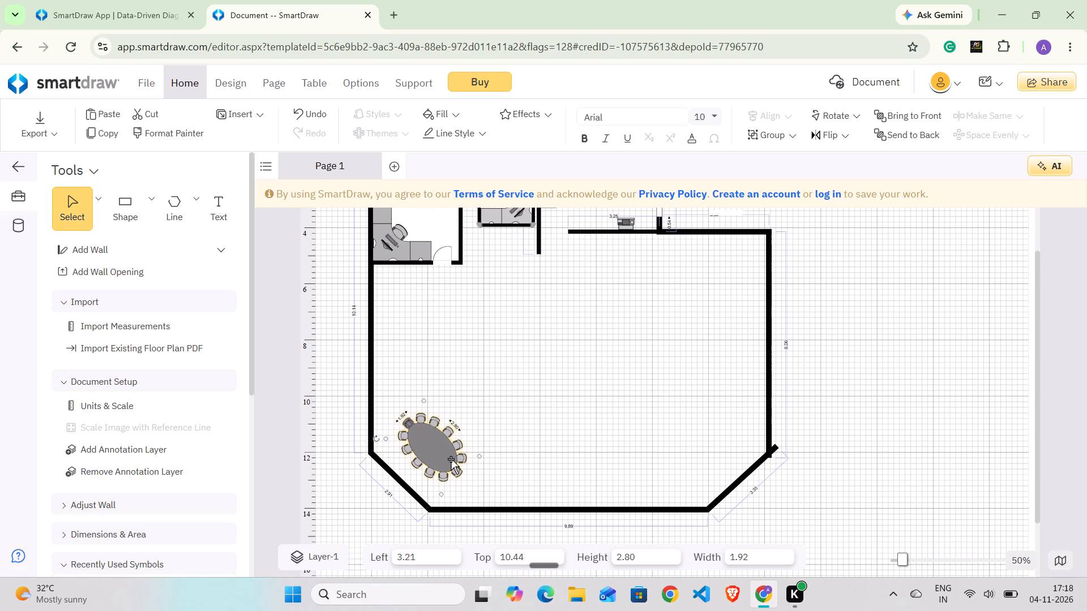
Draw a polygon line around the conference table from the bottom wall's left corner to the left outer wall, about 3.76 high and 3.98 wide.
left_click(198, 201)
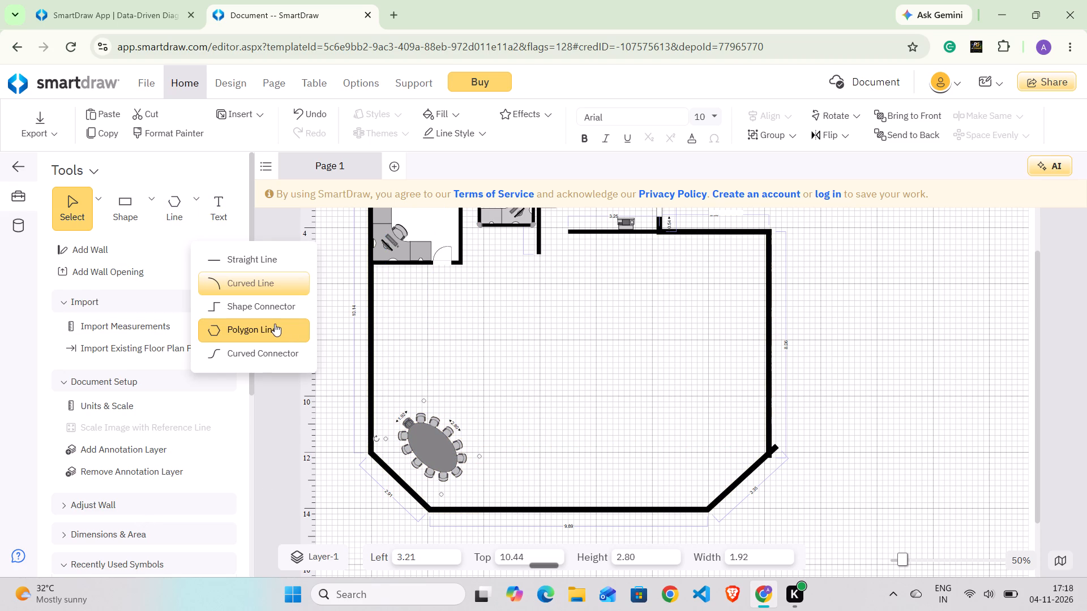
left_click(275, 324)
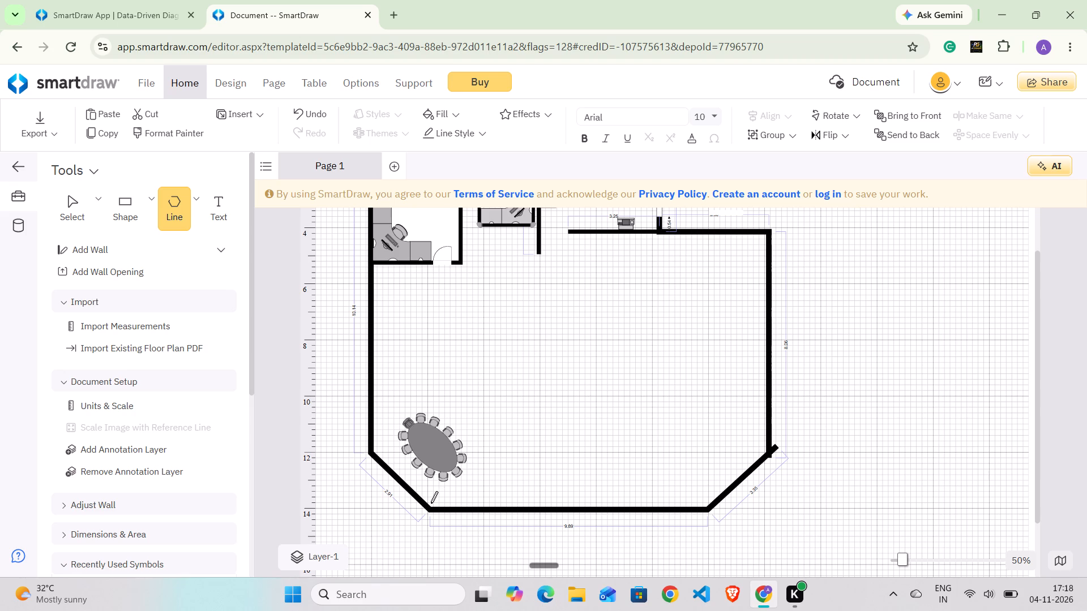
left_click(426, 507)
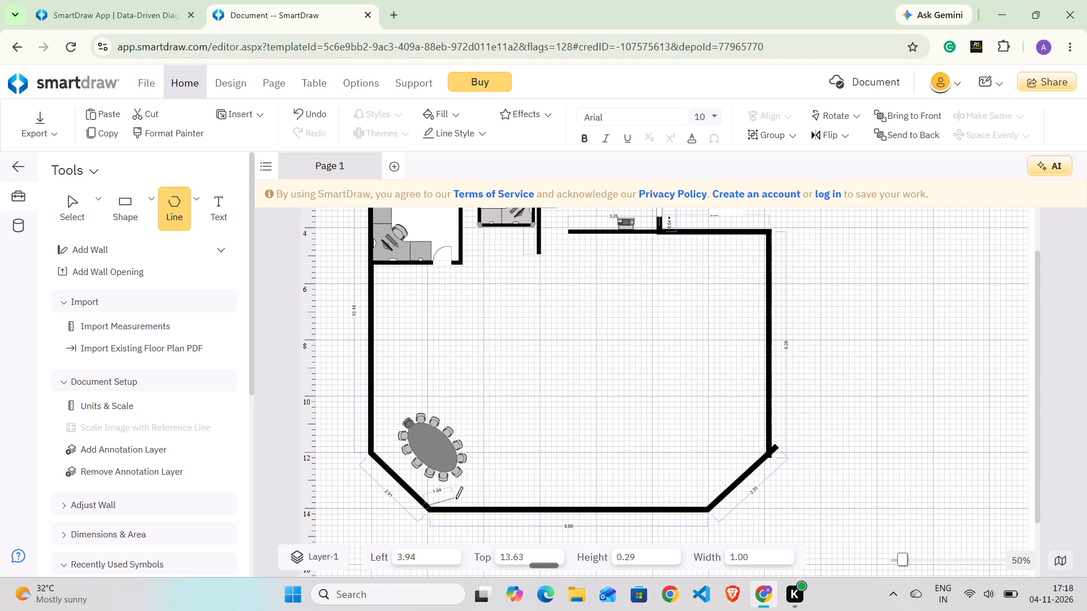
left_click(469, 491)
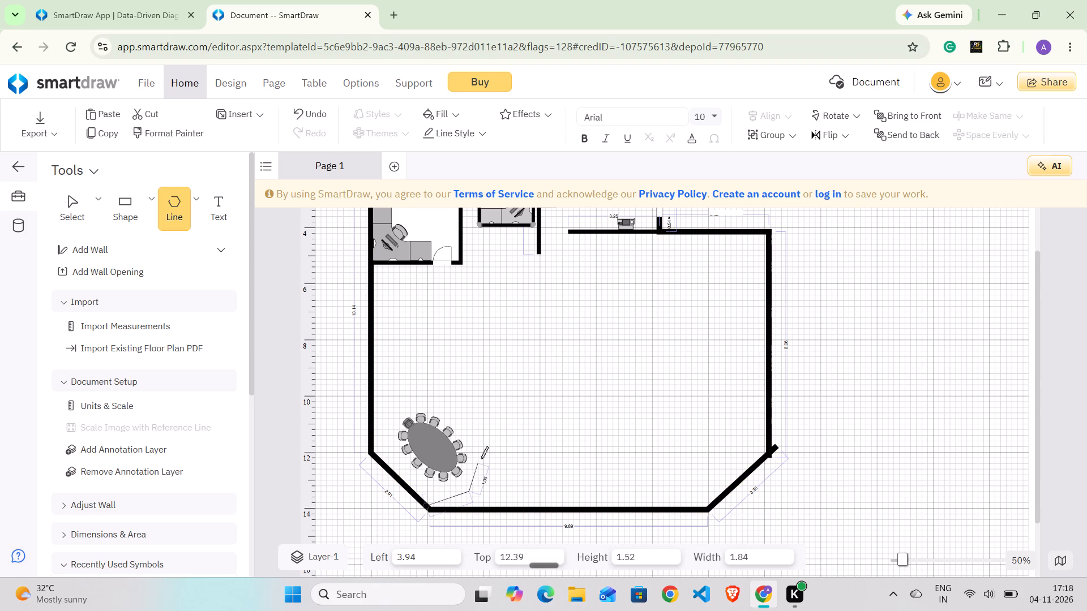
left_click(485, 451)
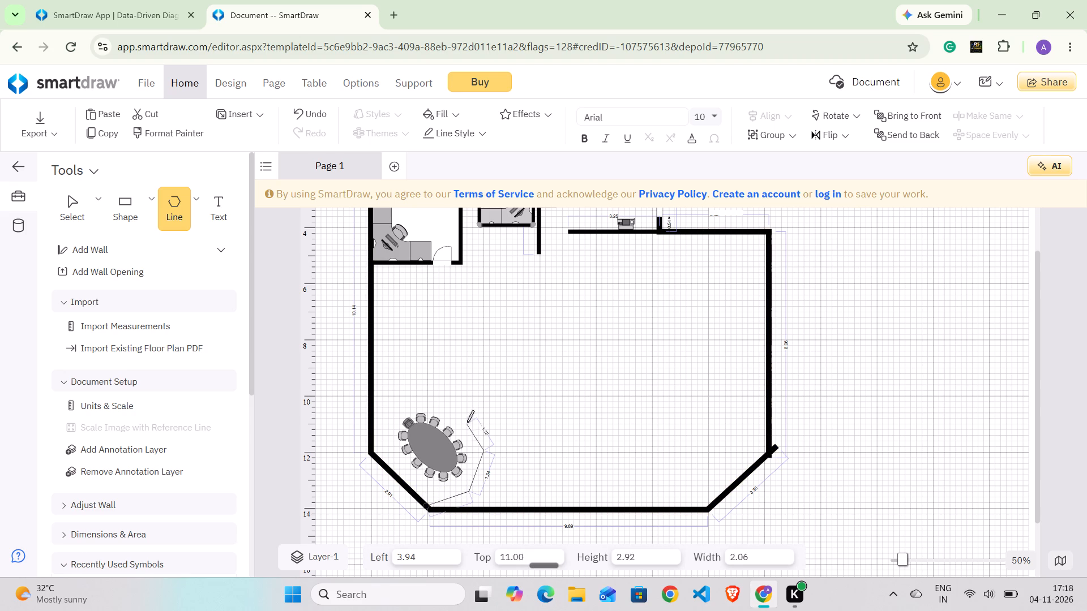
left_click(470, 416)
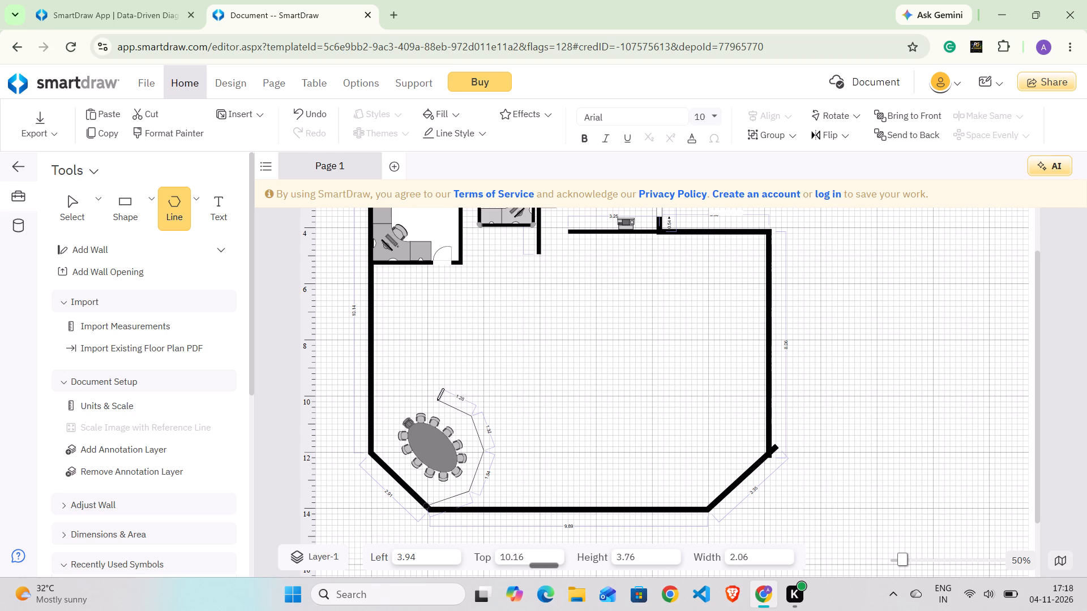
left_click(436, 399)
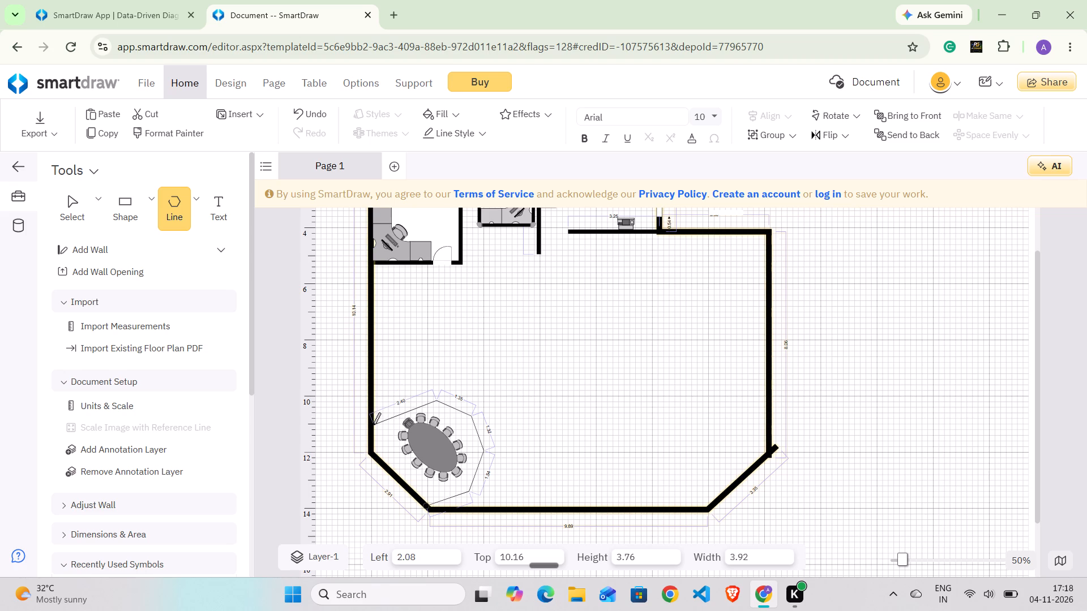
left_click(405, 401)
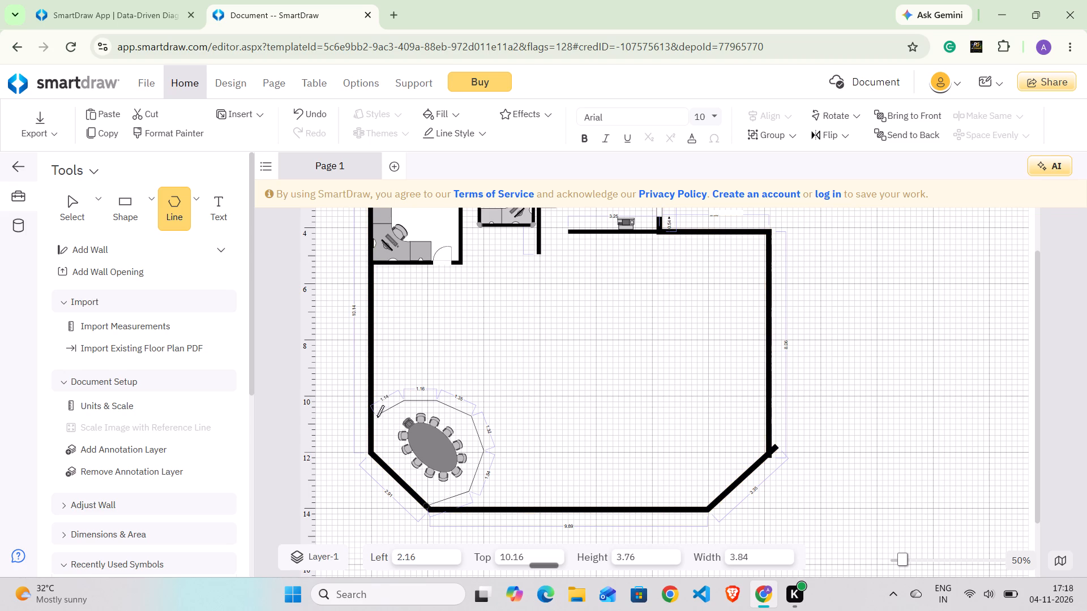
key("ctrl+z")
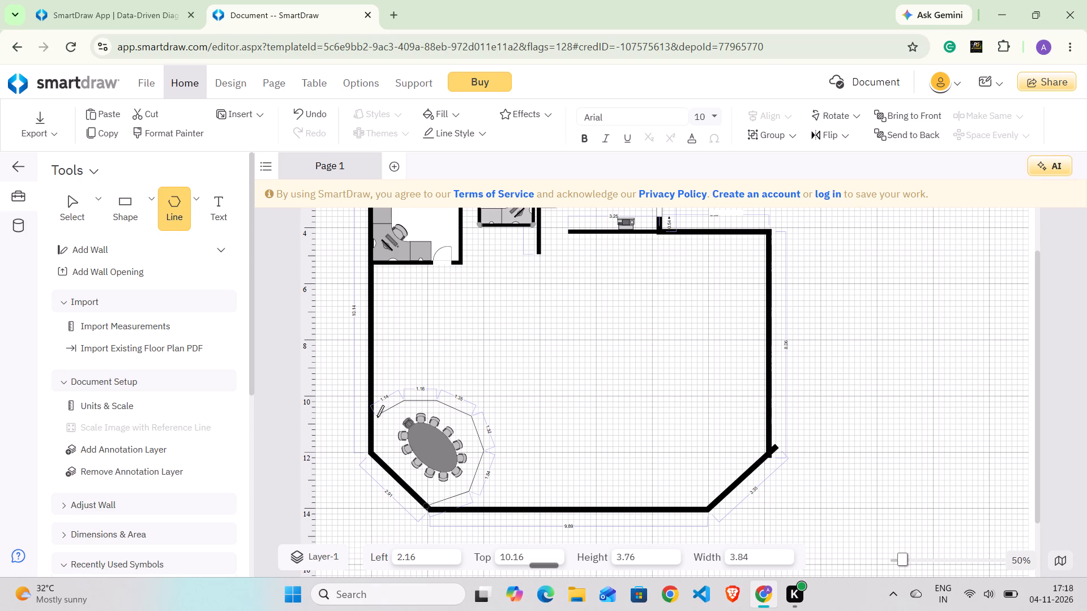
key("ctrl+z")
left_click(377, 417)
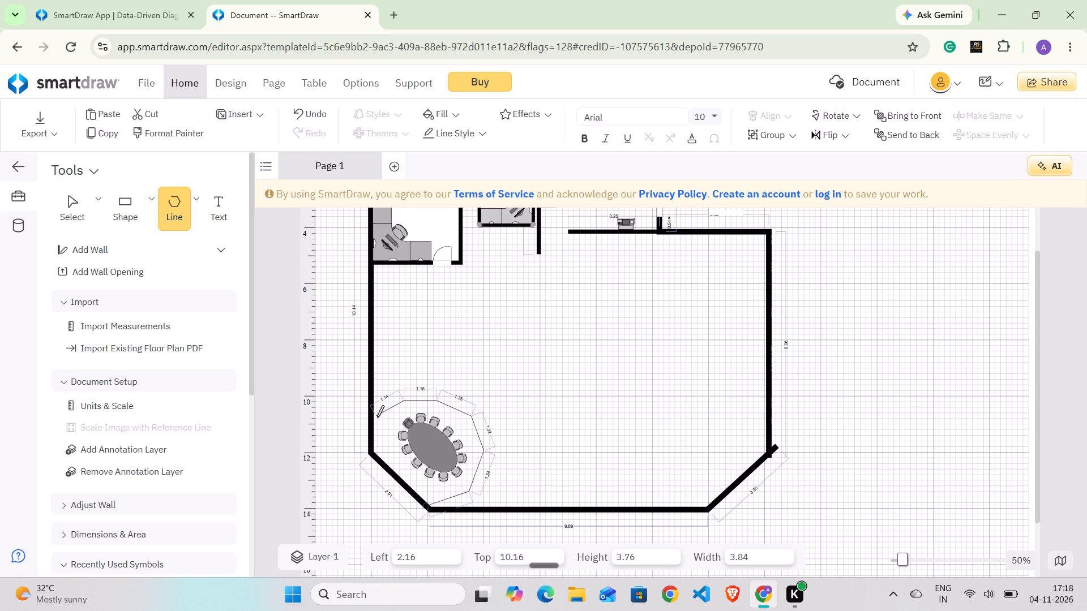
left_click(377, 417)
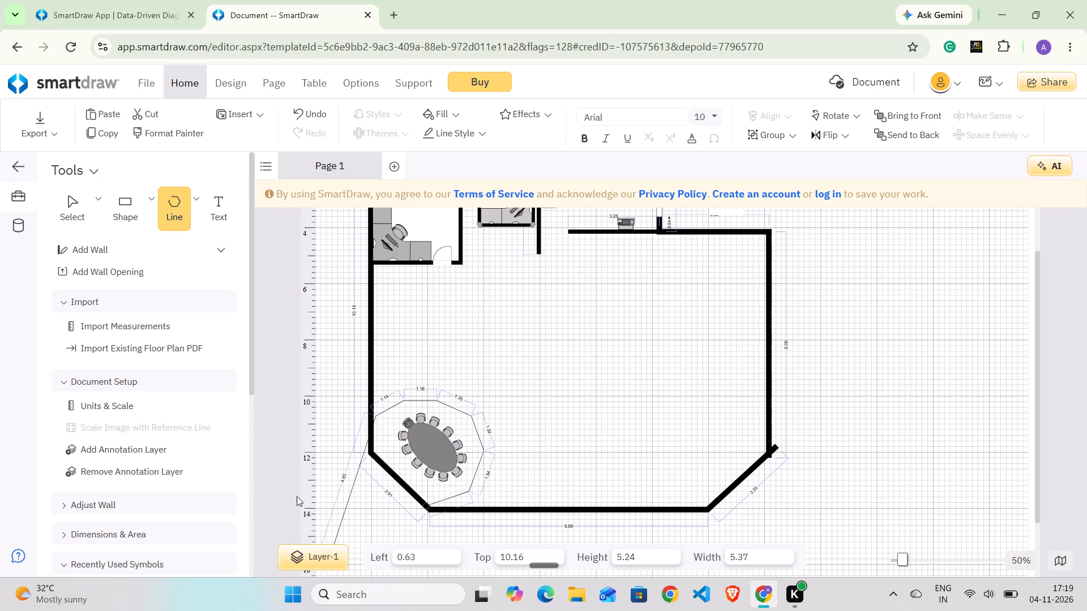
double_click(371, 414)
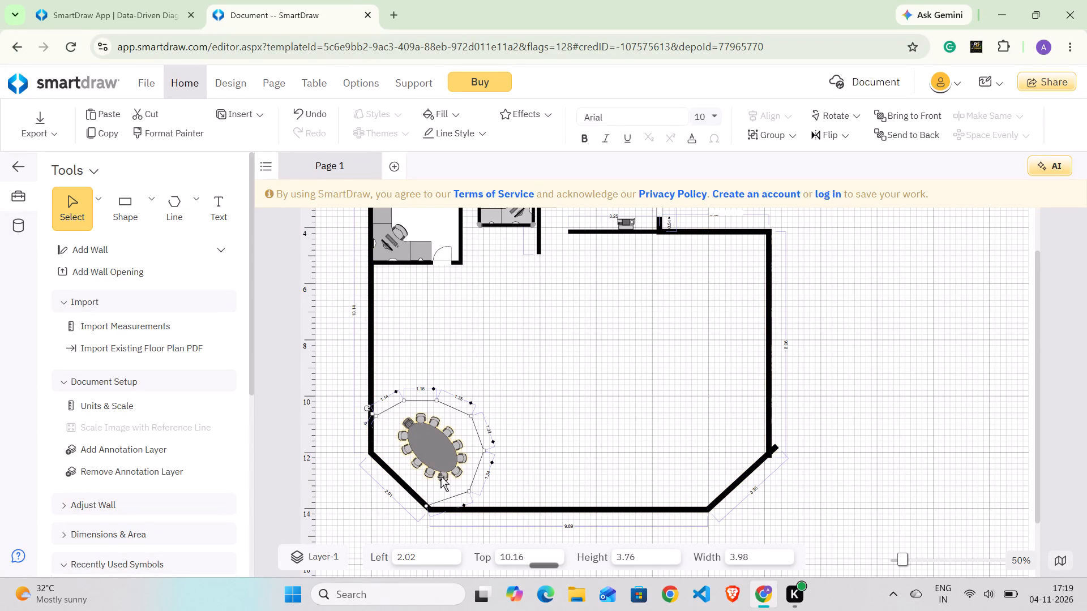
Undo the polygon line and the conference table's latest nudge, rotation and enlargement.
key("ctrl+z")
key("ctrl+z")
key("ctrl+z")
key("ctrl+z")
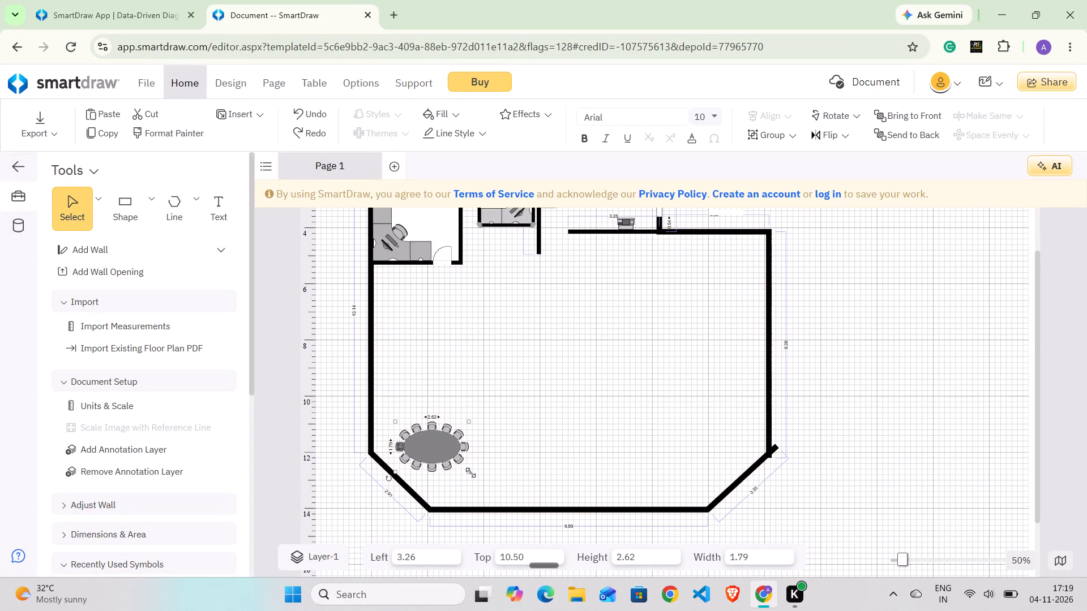
Enlarge the conference table proportionally to about 3.62 high and 2.49 wide.
left_click_drag(468, 472, 333, 399)
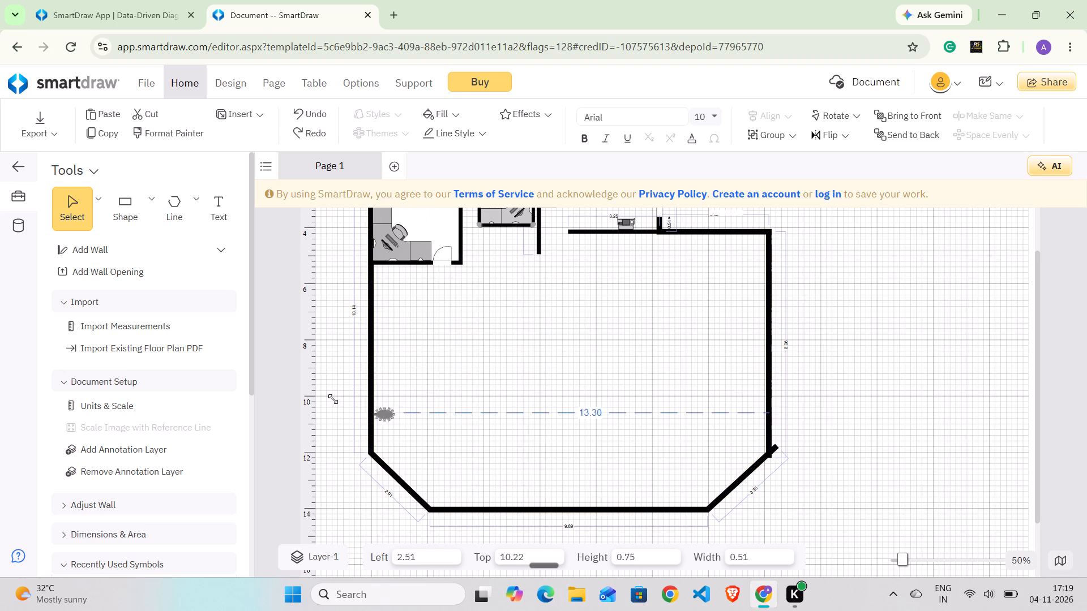
left_click_drag(333, 399, 448, 491)
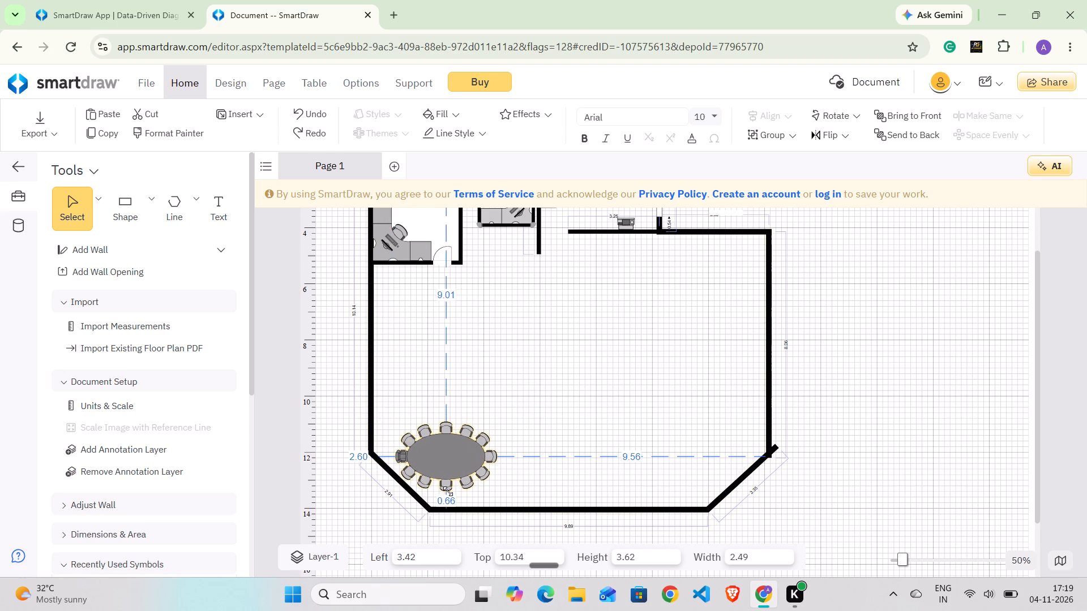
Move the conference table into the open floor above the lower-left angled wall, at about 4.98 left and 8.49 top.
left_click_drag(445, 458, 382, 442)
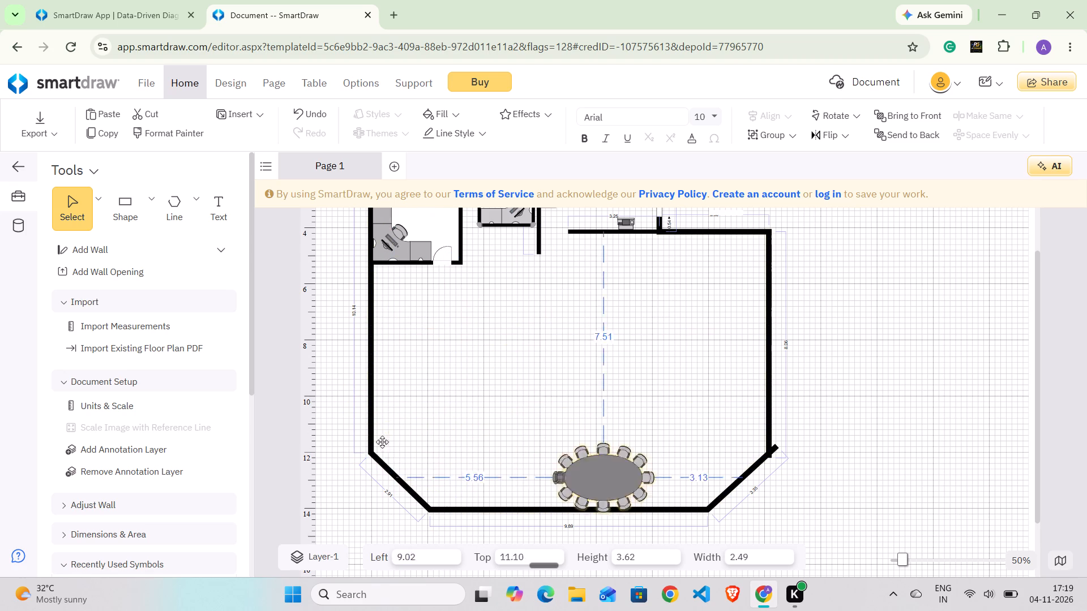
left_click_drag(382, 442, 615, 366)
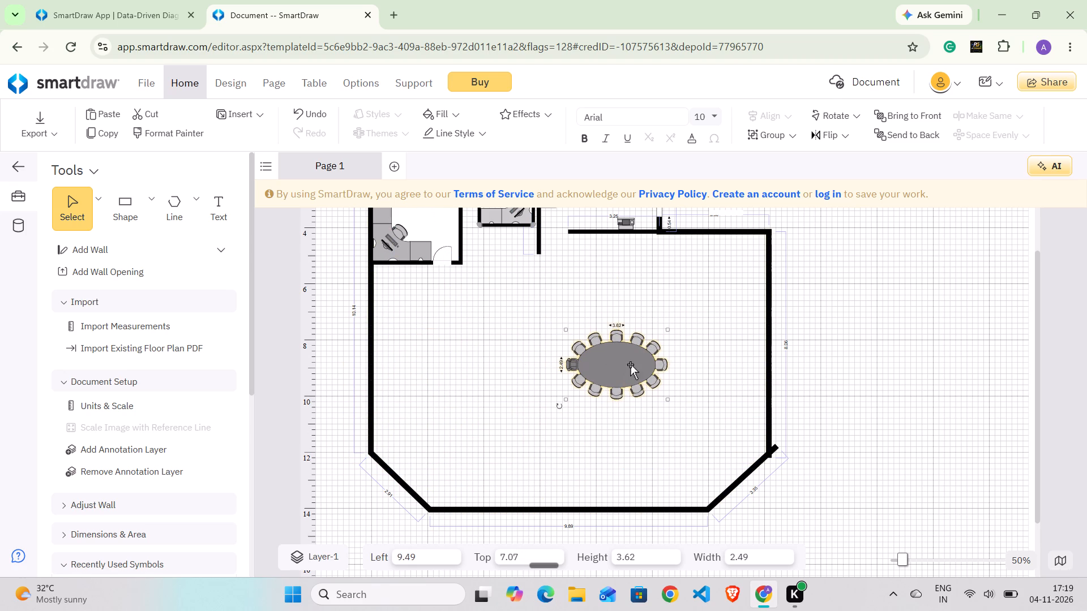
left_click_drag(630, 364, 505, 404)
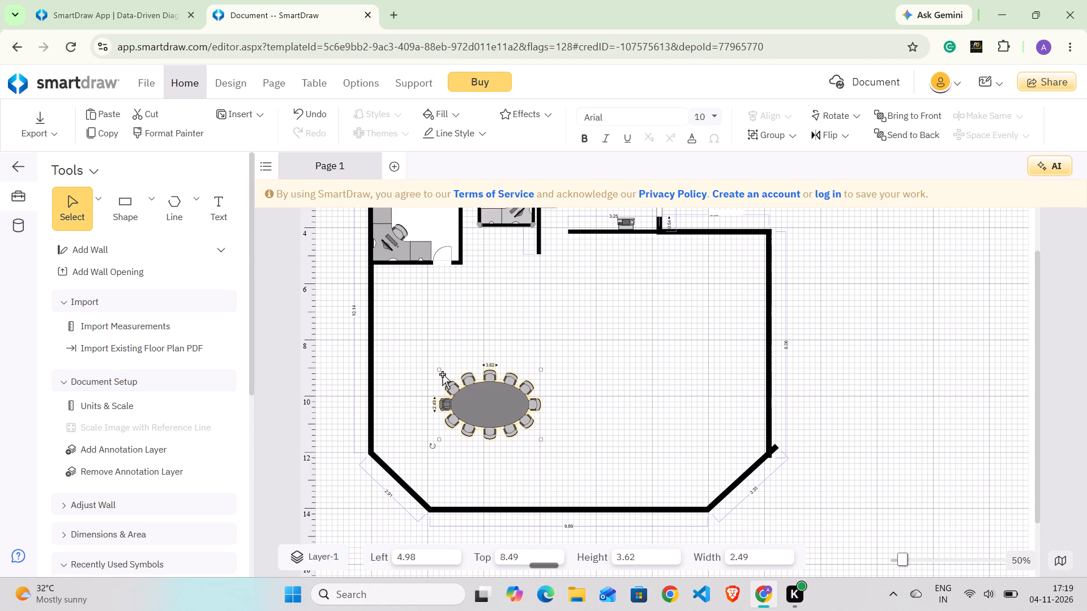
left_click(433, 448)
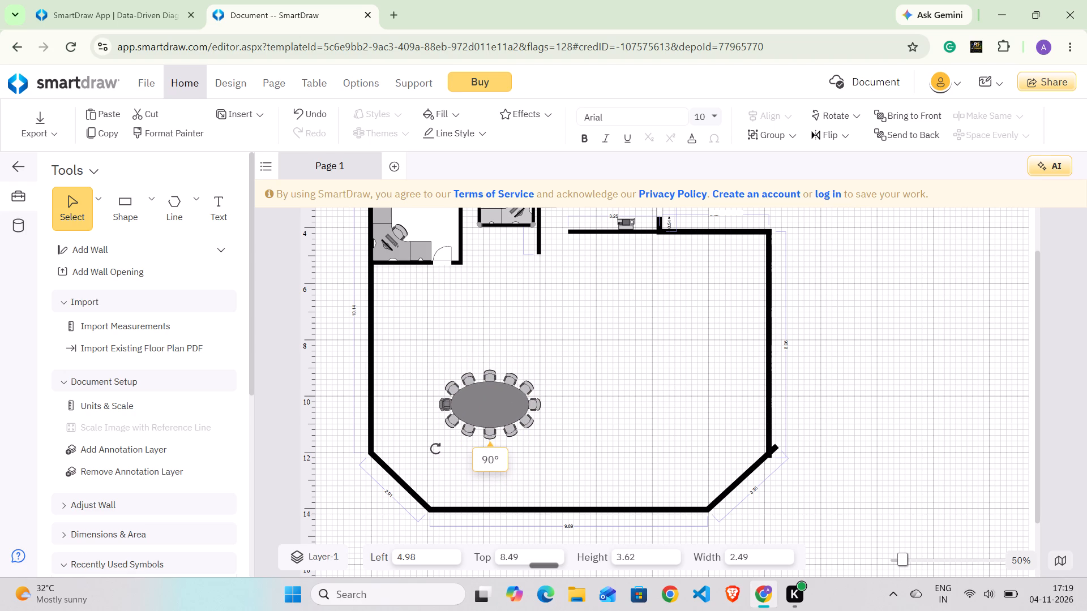
Move the conference table just above the middle of the bottom outer wall, at about 7.13 left and 10.57 top.
left_click_drag(489, 404, 550, 479)
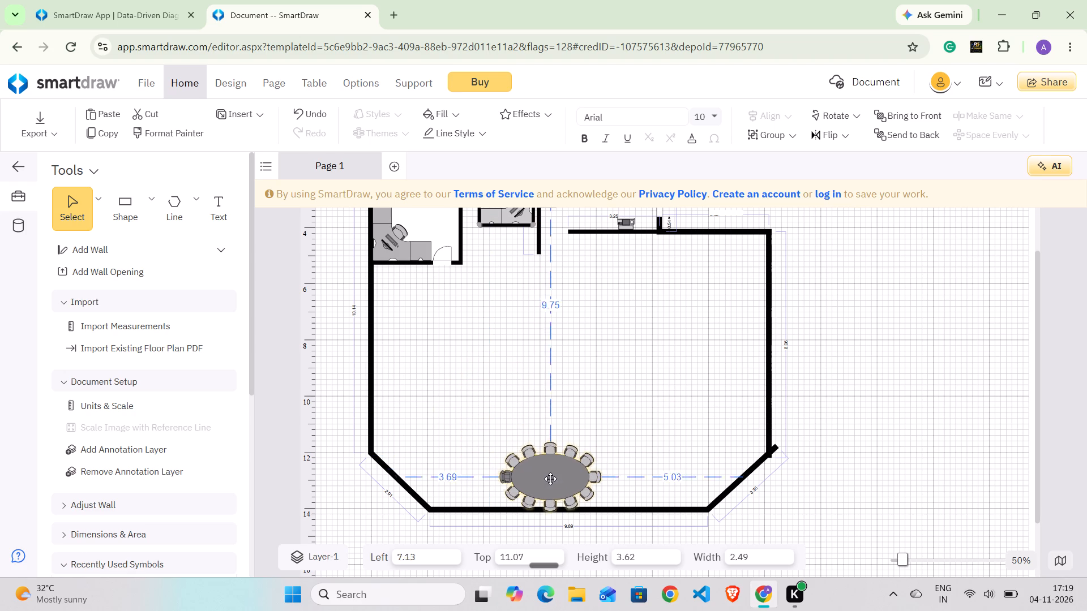
left_click_drag(550, 479, 547, 373)
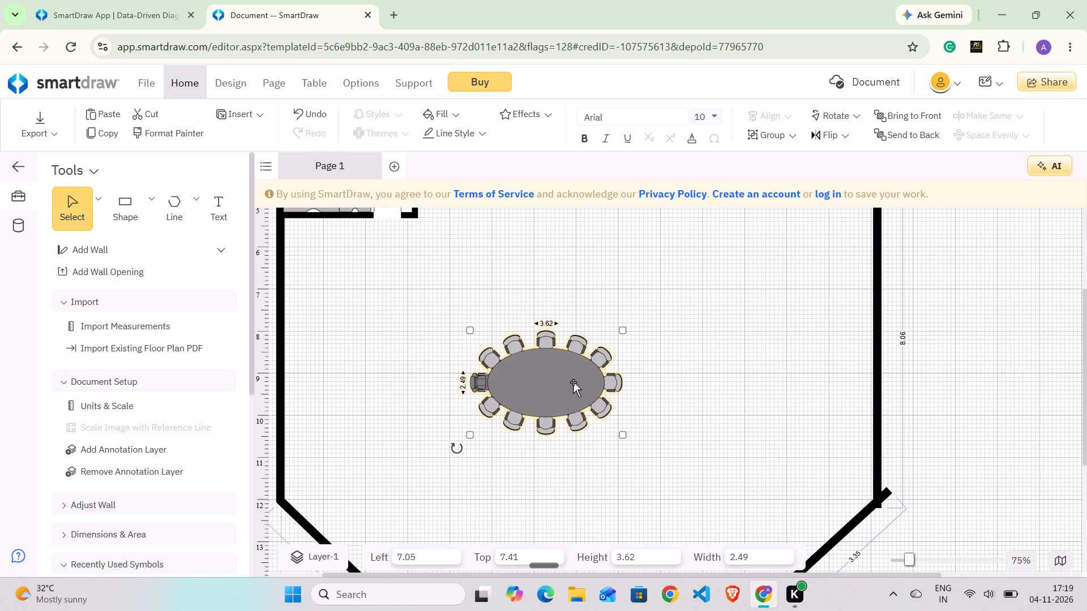
scroll(573, 382, "right", 1)
left_click_drag(571, 370, 598, 436)
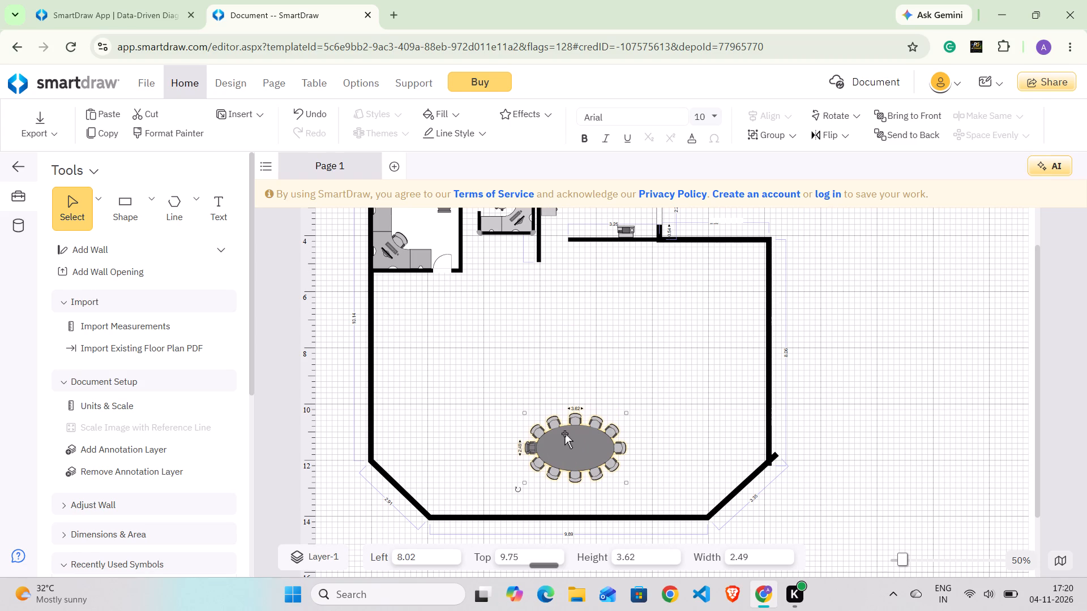
left_click_drag(564, 433, 540, 456)
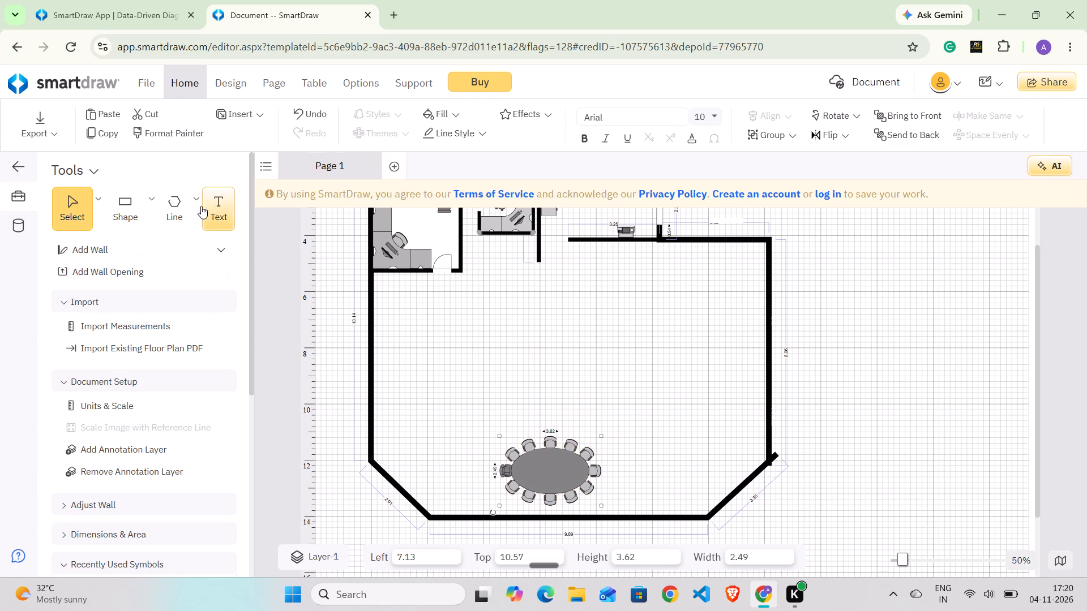